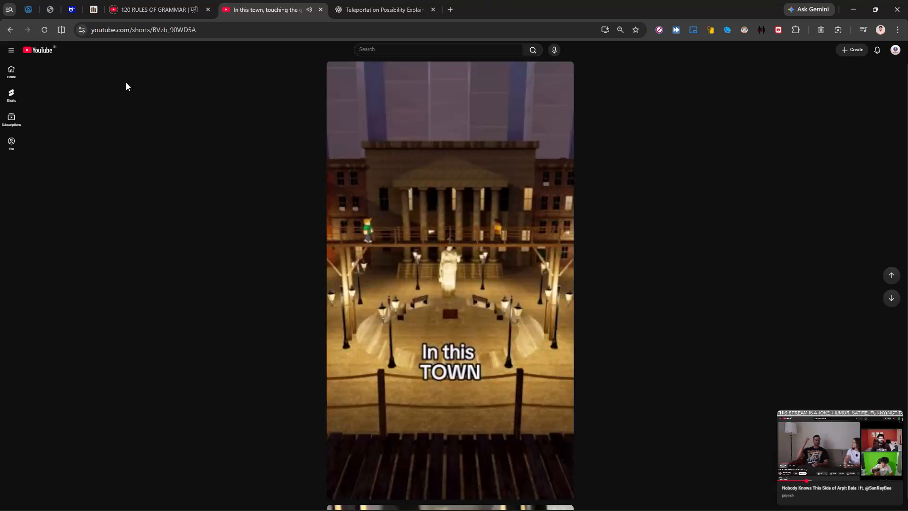
Open the YouTube home feed.
{"action": "left_click", "coordinate": [14, 79]}
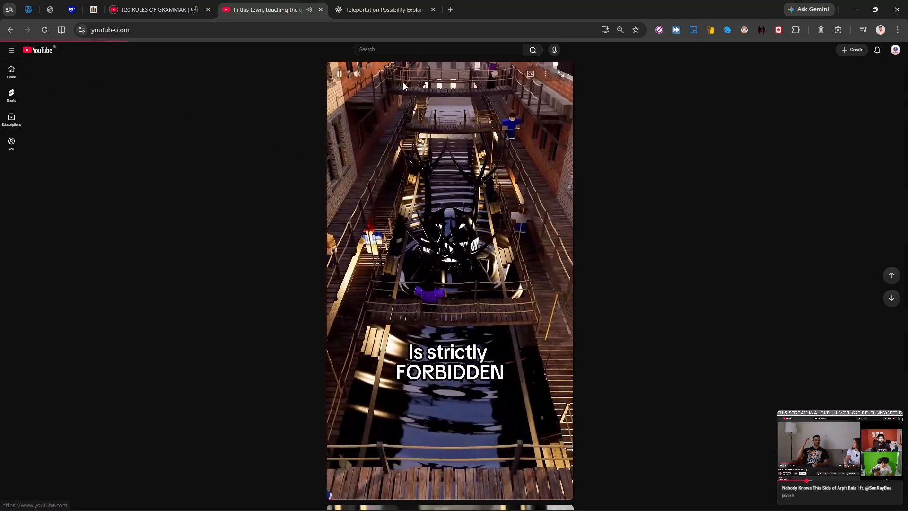
Open Canva in a new browser tab and dismiss the Canva Pro upgrade offer.
{"action": "left_click", "coordinate": [446, 13]}
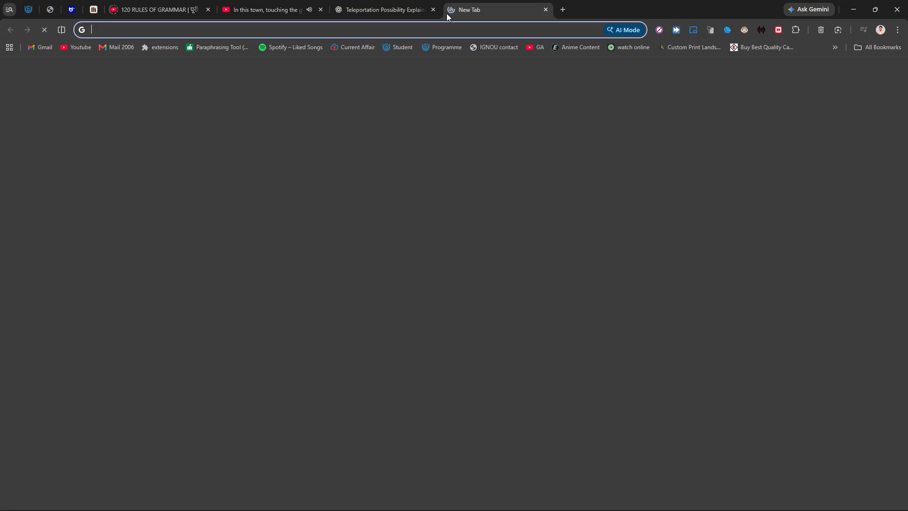
{"action": "type", "text": "canva"}
{"action": "key", "text": "Return"}
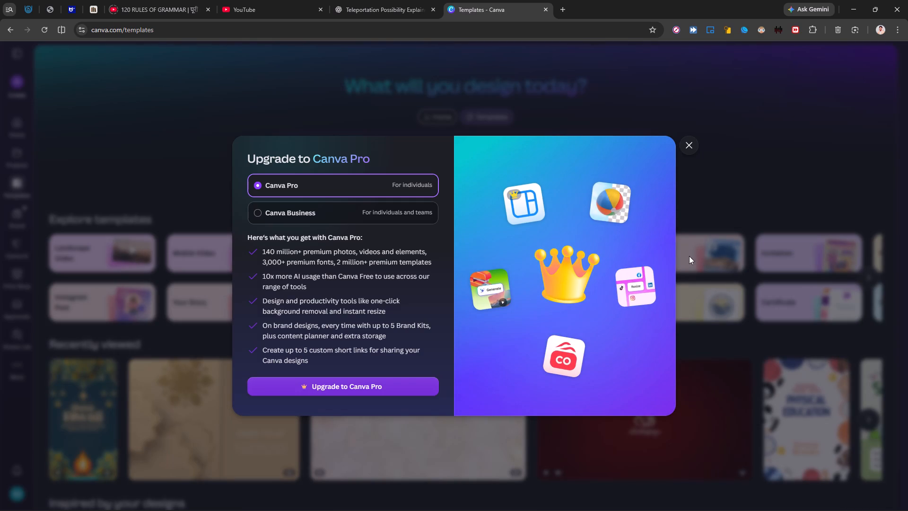
{"action": "left_click", "coordinate": [691, 141]}
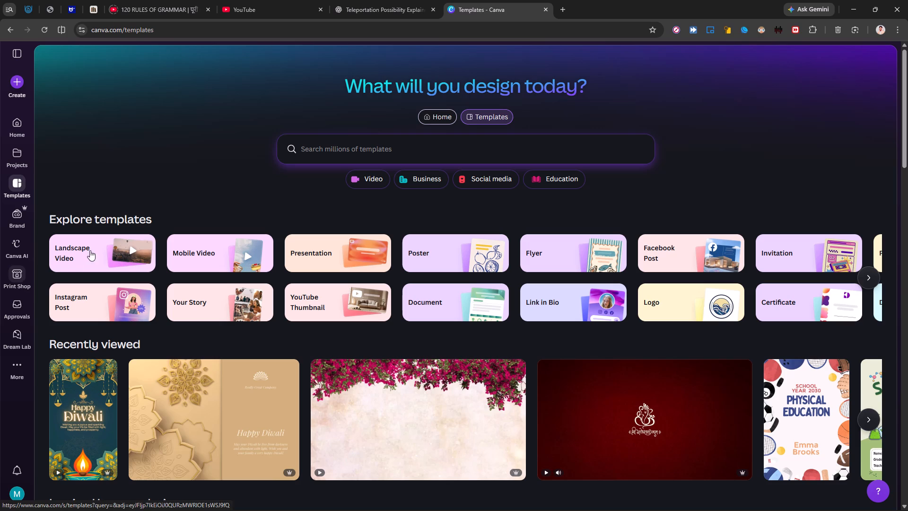
Look over the suggested templates and search the template library for website.
{"action": "scroll", "coordinate": [232, 285], "scroll_direction": "down", "scroll_amount": 6}
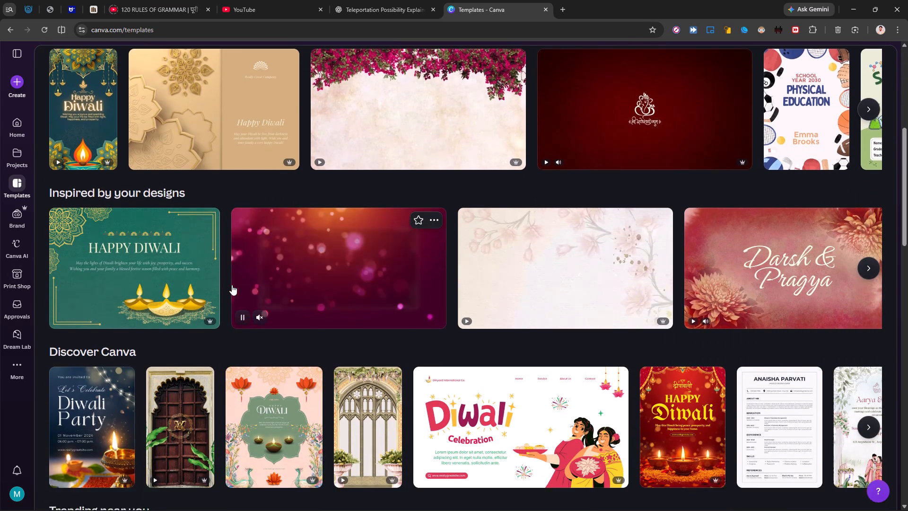
{"action": "scroll", "coordinate": [232, 285], "scroll_direction": "down", "scroll_amount": 1}
{"action": "scroll", "coordinate": [190, 389], "scroll_direction": "down", "scroll_amount": 3}
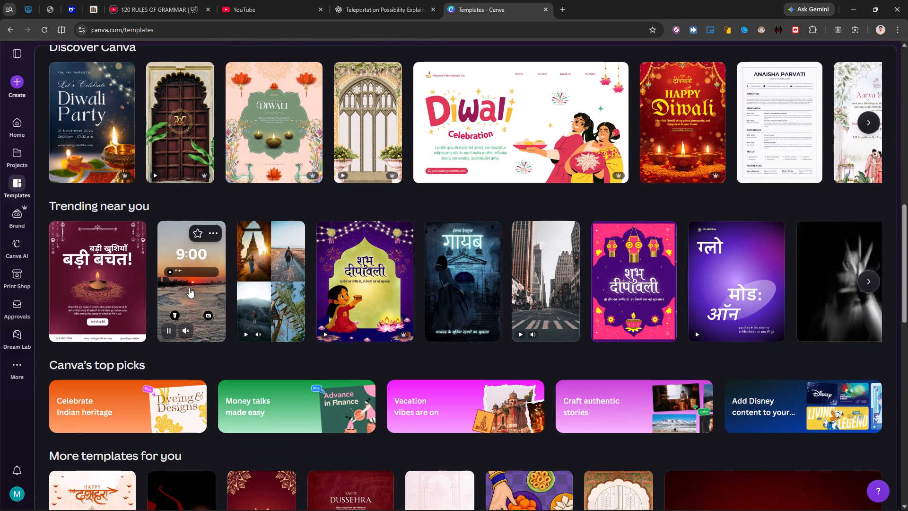
{"action": "scroll", "coordinate": [353, 83], "scroll_direction": "up", "scroll_amount": 11}
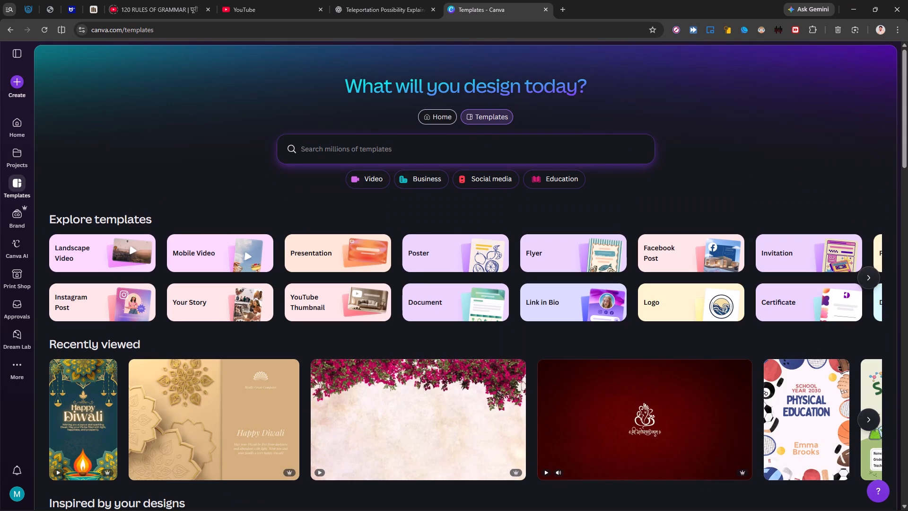
{"action": "left_click", "coordinate": [438, 151]}
{"action": "type", "text": "website"}
{"action": "key", "text": "Return"}
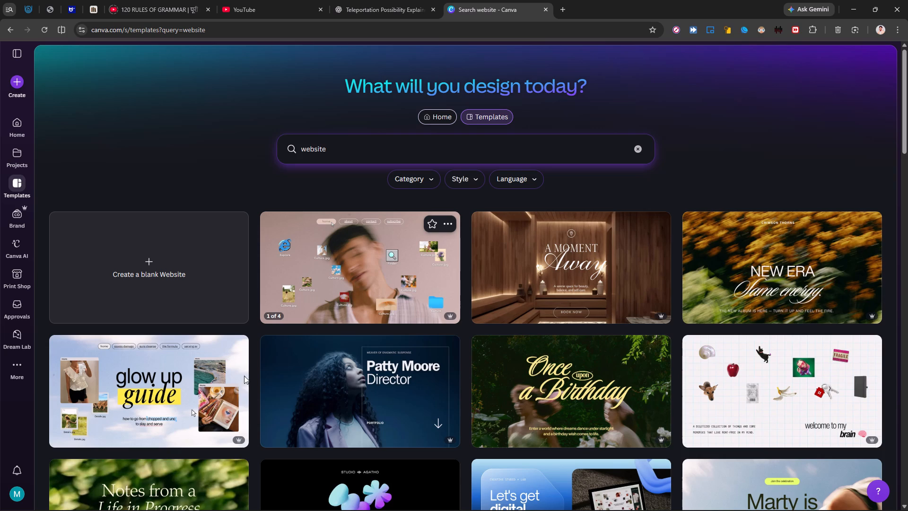
Browse the website template results to compare the available designs.
{"action": "scroll", "coordinate": [167, 408], "scroll_direction": "down", "scroll_amount": 1}
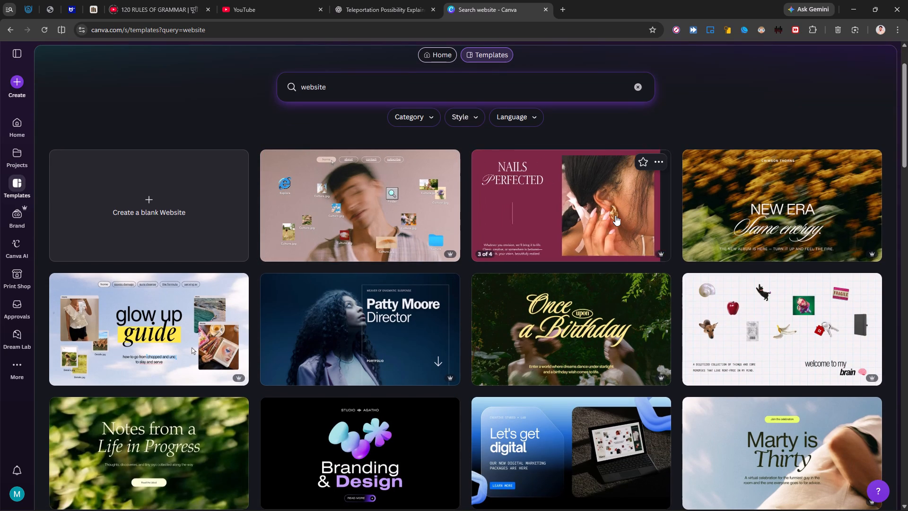
{"action": "scroll", "coordinate": [615, 215], "scroll_direction": "down", "scroll_amount": 1}
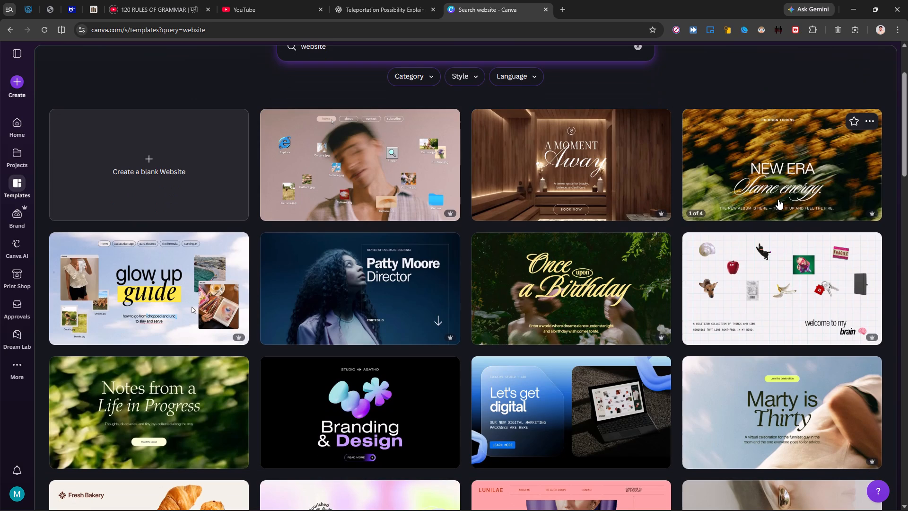
{"action": "scroll", "coordinate": [602, 264], "scroll_direction": "down", "scroll_amount": 3}
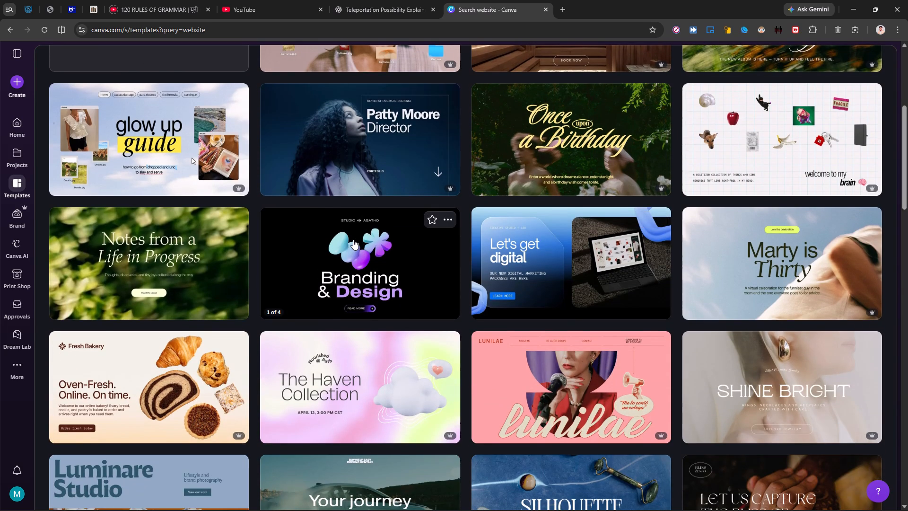
{"action": "scroll", "coordinate": [353, 239], "scroll_direction": "down", "scroll_amount": 5}
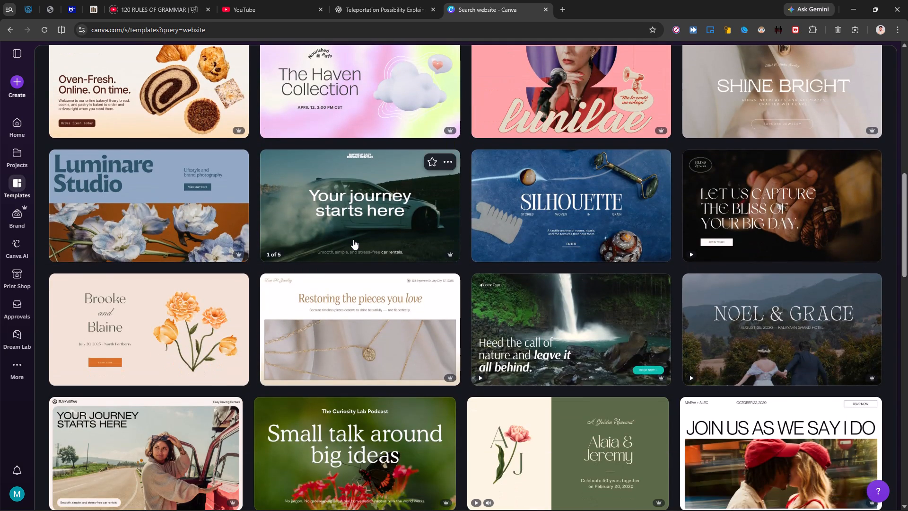
{"action": "scroll", "coordinate": [353, 239], "scroll_direction": "down", "scroll_amount": 1}
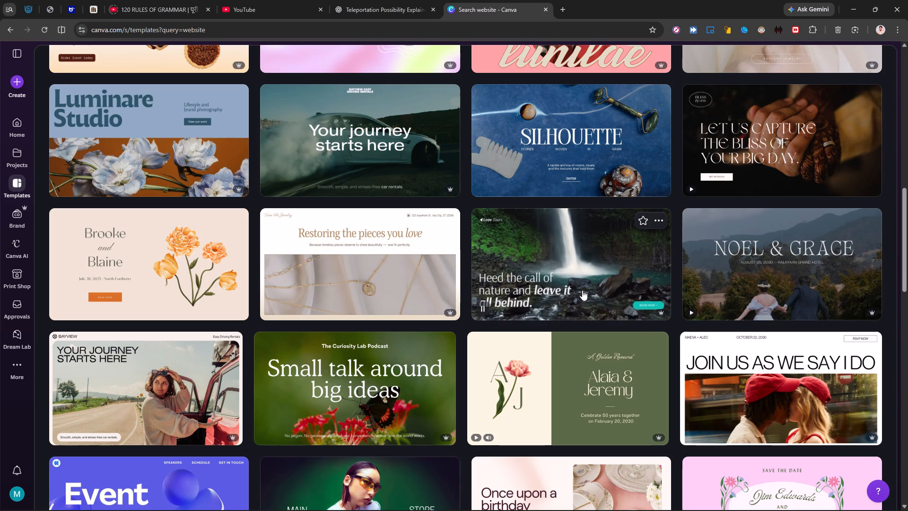
{"action": "scroll", "coordinate": [582, 290], "scroll_direction": "down", "scroll_amount": 4}
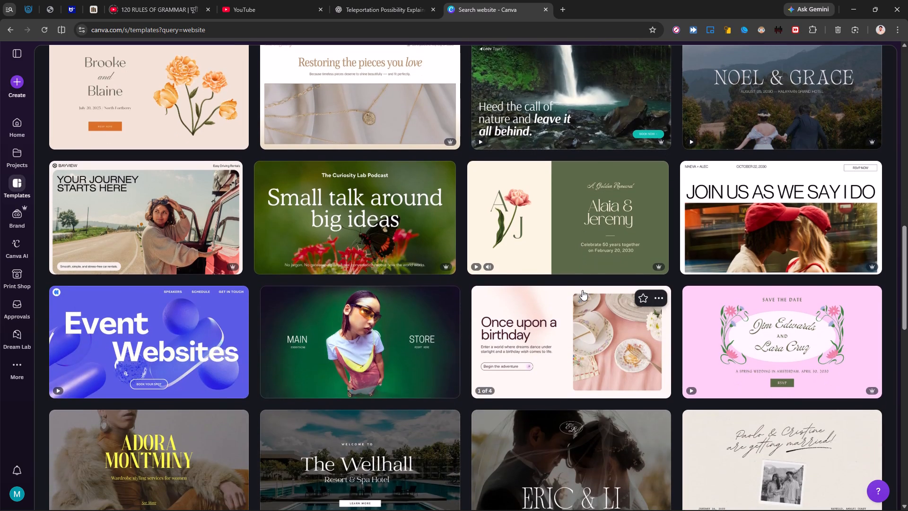
{"action": "scroll", "coordinate": [582, 290], "scroll_direction": "down", "scroll_amount": 7}
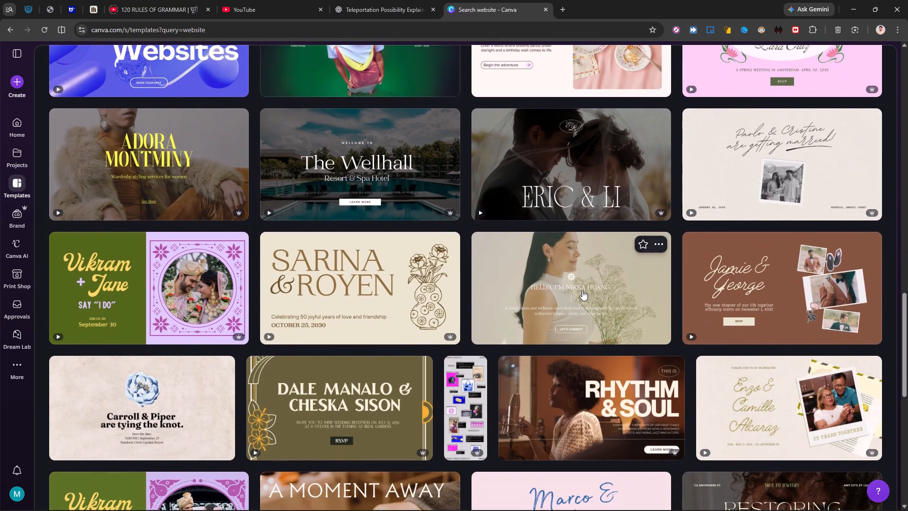
{"action": "scroll", "coordinate": [582, 290], "scroll_direction": "up", "scroll_amount": 13}
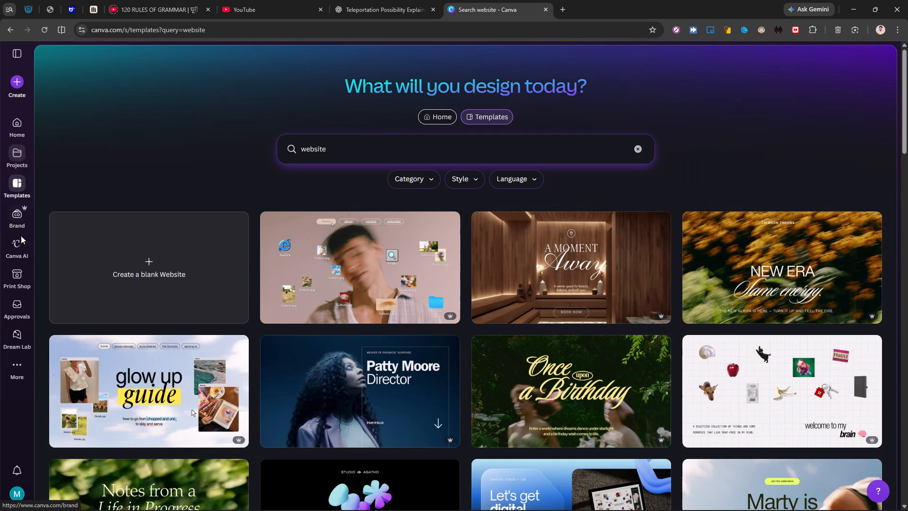
Create a new Document (A4, Portrait) design and close the template search tab.
{"action": "left_click", "coordinate": [15, 98]}
{"action": "left_click", "coordinate": [15, 84]}
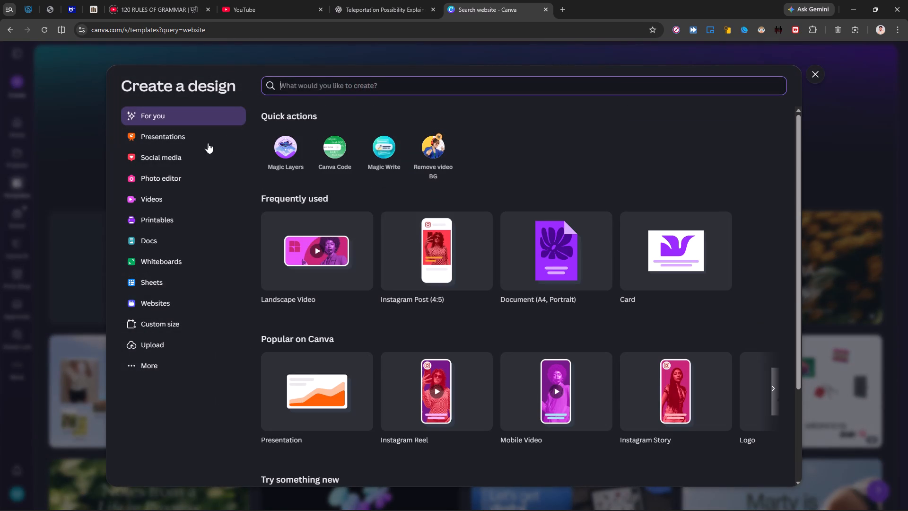
{"action": "left_click", "coordinate": [563, 271]}
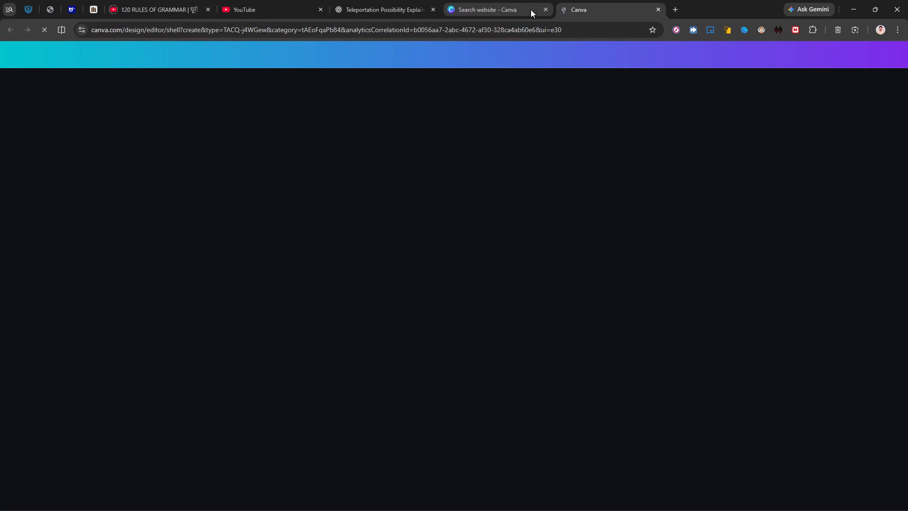
{"action": "left_click", "coordinate": [547, 9]}
Switch to YouTube and start playing the Dil Dooba music mix from the home feed.
{"action": "left_click", "coordinate": [297, 0]}
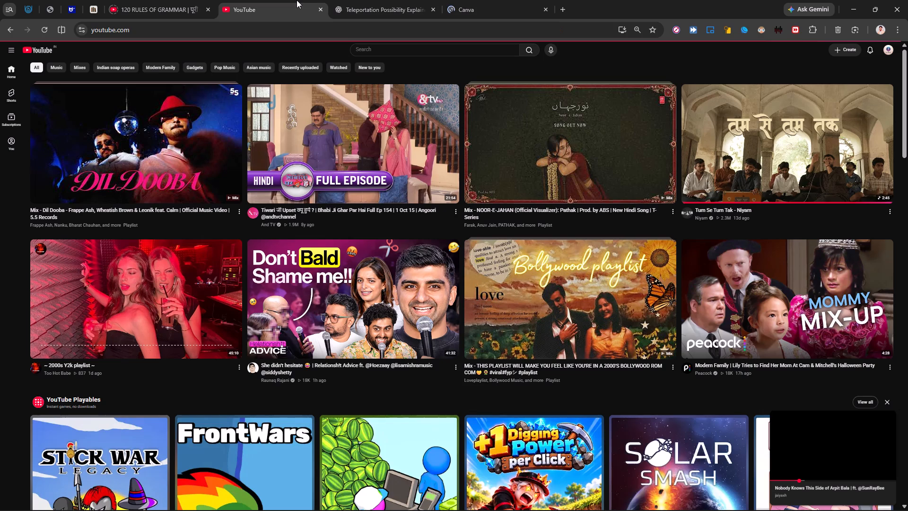
{"action": "left_click_drag", "start_coordinate": [142, 149], "coordinate": [272, 6]}
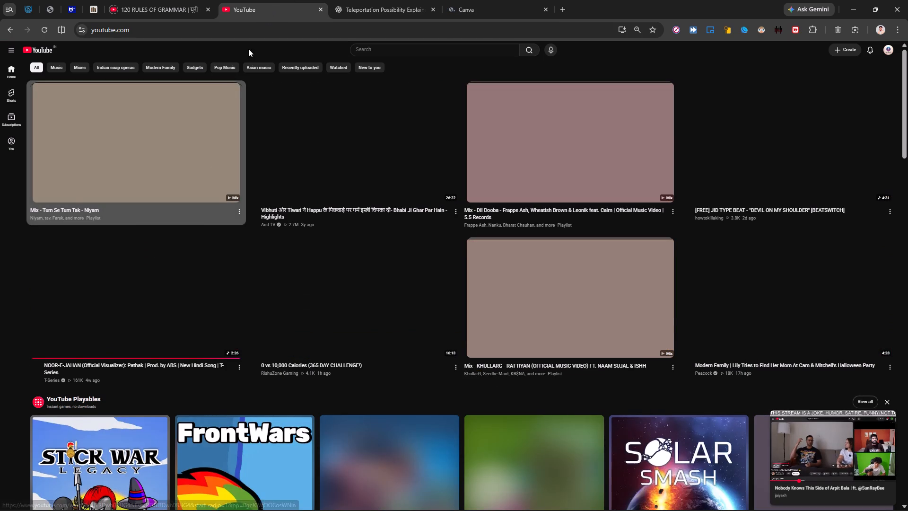
{"action": "left_click_drag", "start_coordinate": [570, 218], "coordinate": [288, 0]}
{"action": "left_click", "coordinate": [398, 0]}
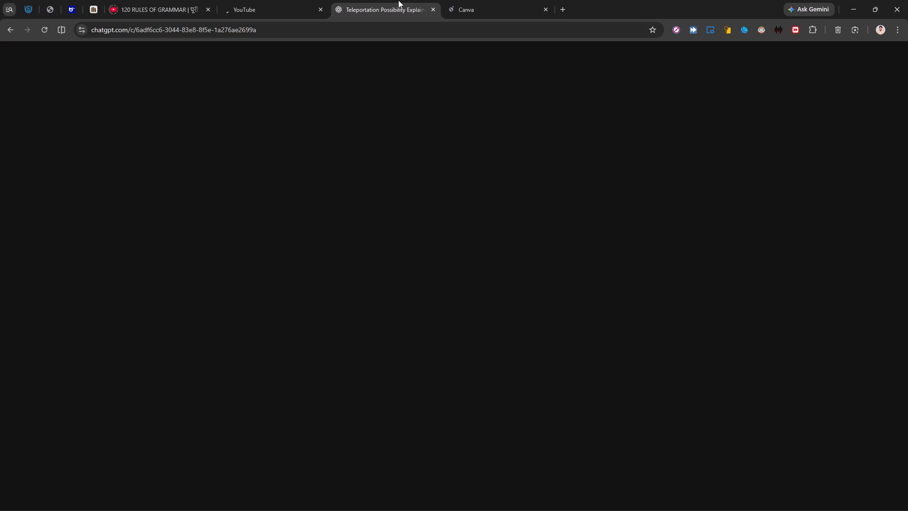
Return to the Canva design and apply the Magenta and Gold Illustrative Happy Diwali template to the blank A4 page.
{"action": "left_click", "coordinate": [483, 2]}
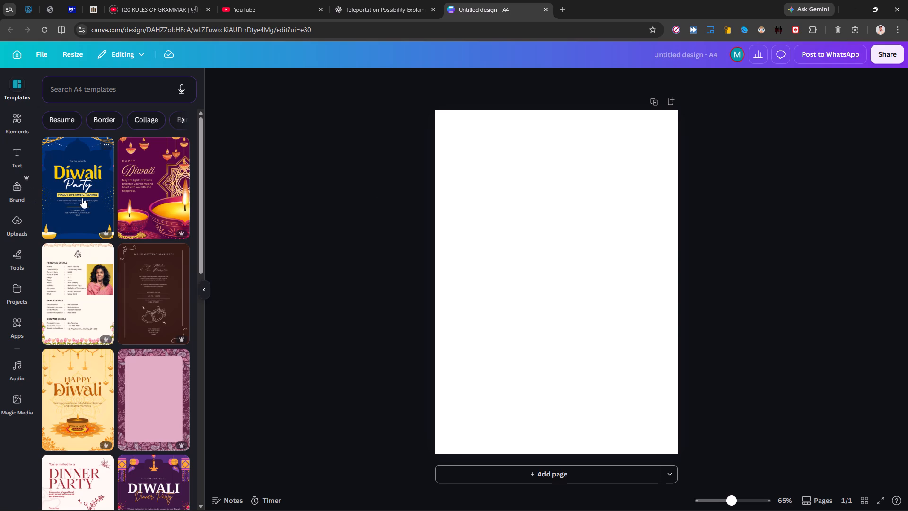
{"action": "left_click", "coordinate": [140, 198]}
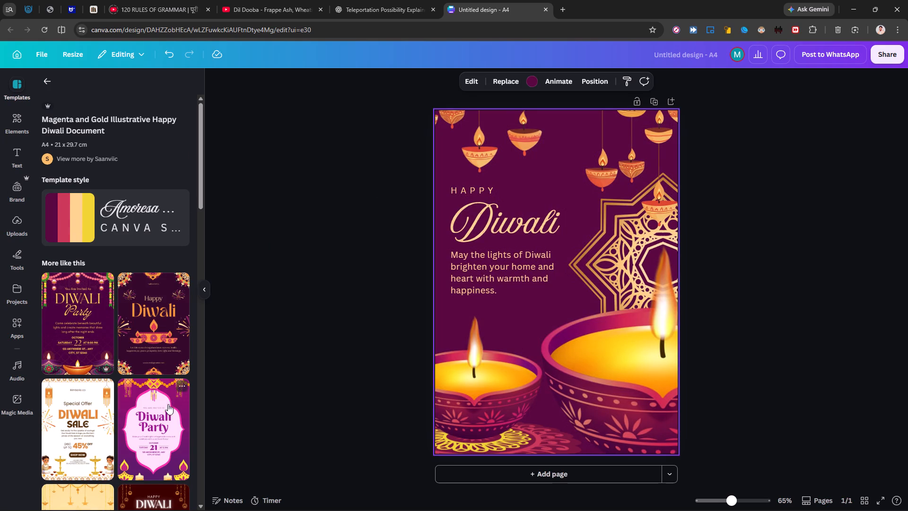
Move the greeting paragraph, the Diwali title and the HAPPY line slightly lower on the page.
{"action": "left_click", "coordinate": [590, 185]}
{"action": "left_click_drag", "start_coordinate": [473, 285], "coordinate": [473, 285]}
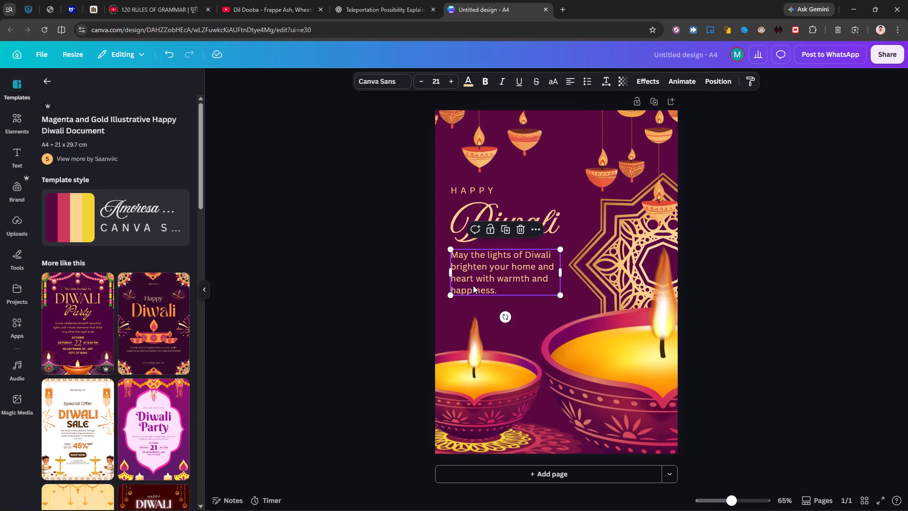
{"action": "left_click_drag", "start_coordinate": [473, 285], "coordinate": [471, 300]}
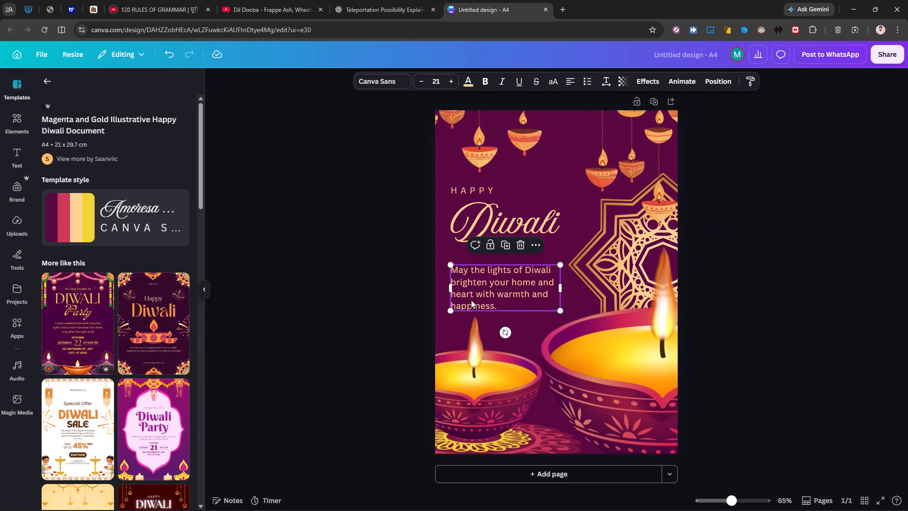
{"action": "left_click_drag", "start_coordinate": [462, 217], "coordinate": [462, 226]}
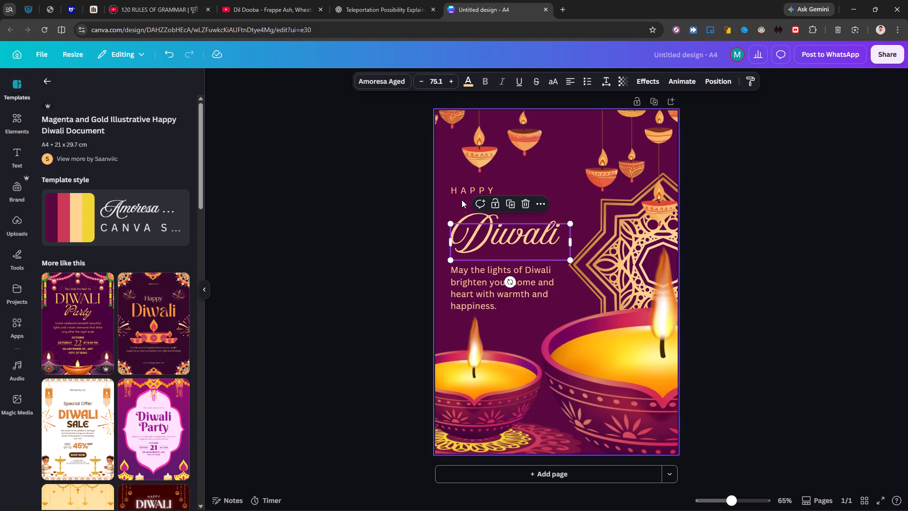
{"action": "left_click_drag", "start_coordinate": [462, 193], "coordinate": [462, 208]}
Move the hanging lamps in the page's upper-left corner slightly upward and deselect them.
{"action": "left_click", "coordinate": [604, 176]}
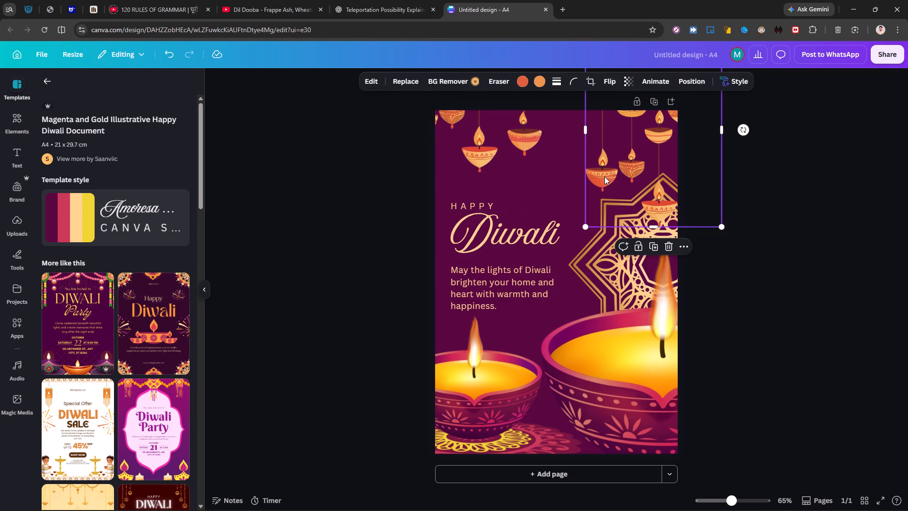
{"action": "left_click_drag", "start_coordinate": [490, 161], "coordinate": [490, 153]}
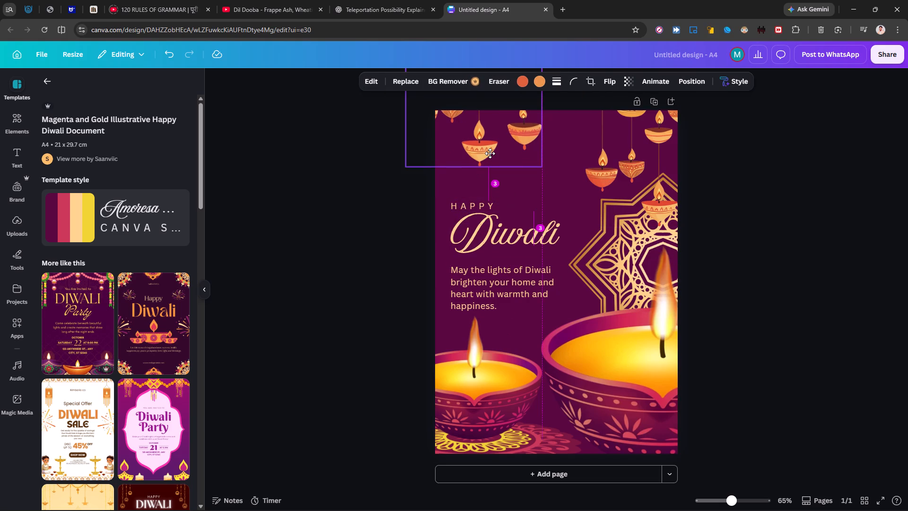
{"action": "left_click_drag", "start_coordinate": [490, 153], "coordinate": [489, 155]}
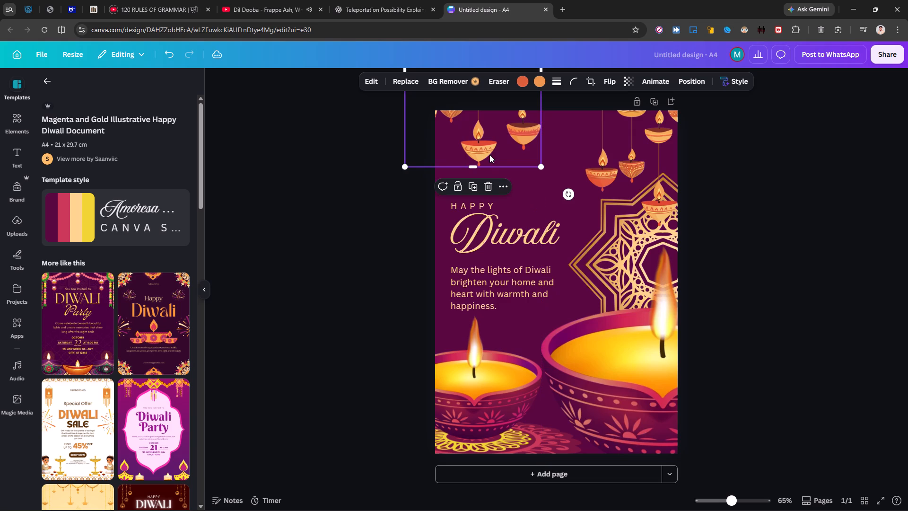
{"action": "left_click", "coordinate": [371, 273]}
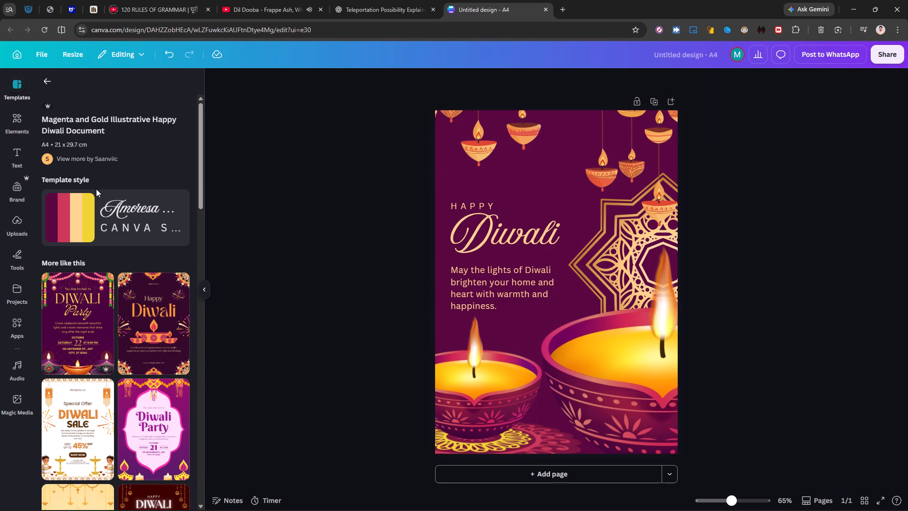
Apply the Diwali template's style to the page and shuffle its colours.
{"action": "left_click", "coordinate": [102, 215]}
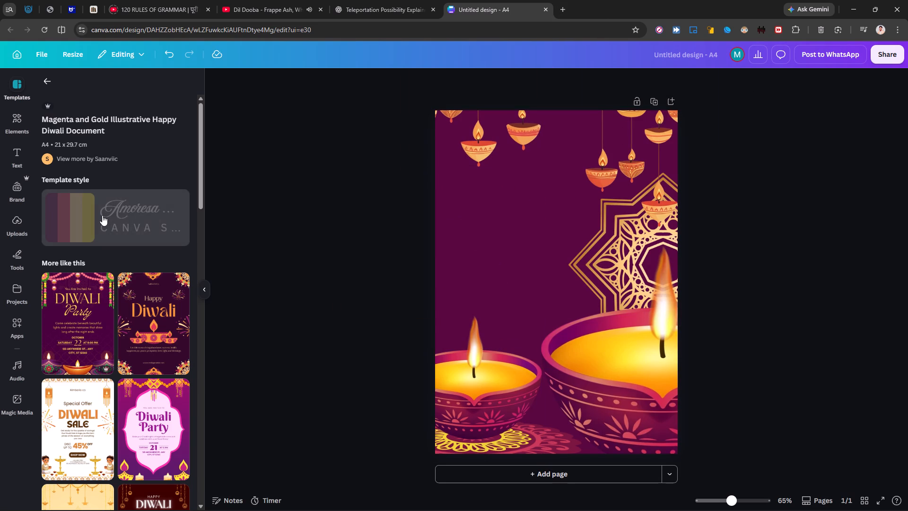
{"action": "left_click", "coordinate": [102, 215]}
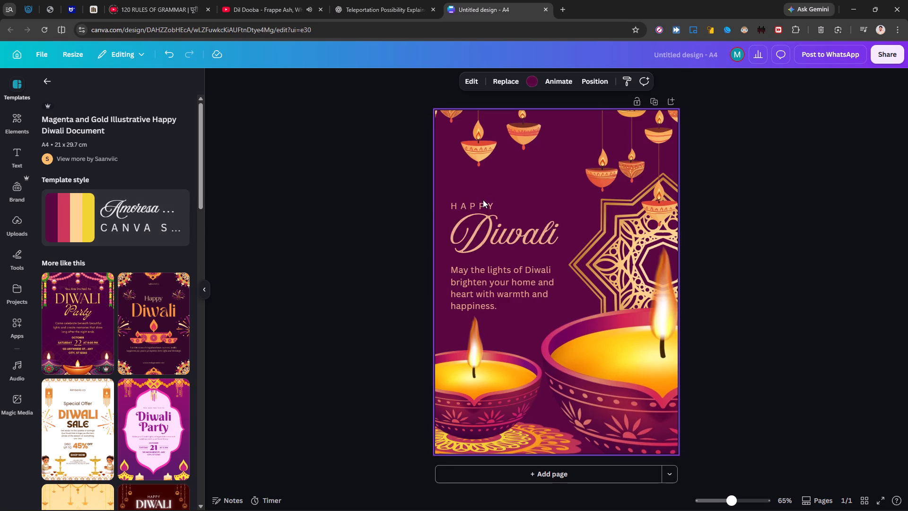
{"action": "left_click", "coordinate": [288, 236]}
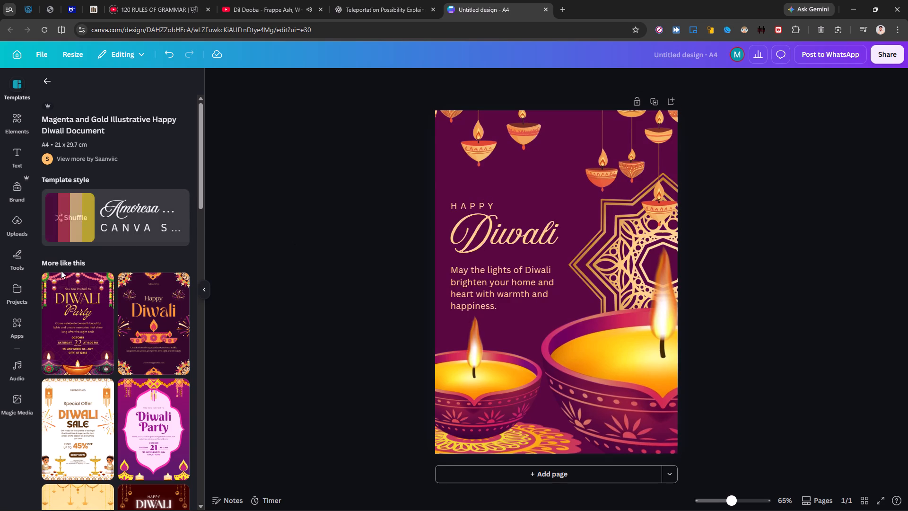
Add a subheading text box to the page reading "Hari Om Trading".
{"action": "left_click", "coordinate": [8, 152]}
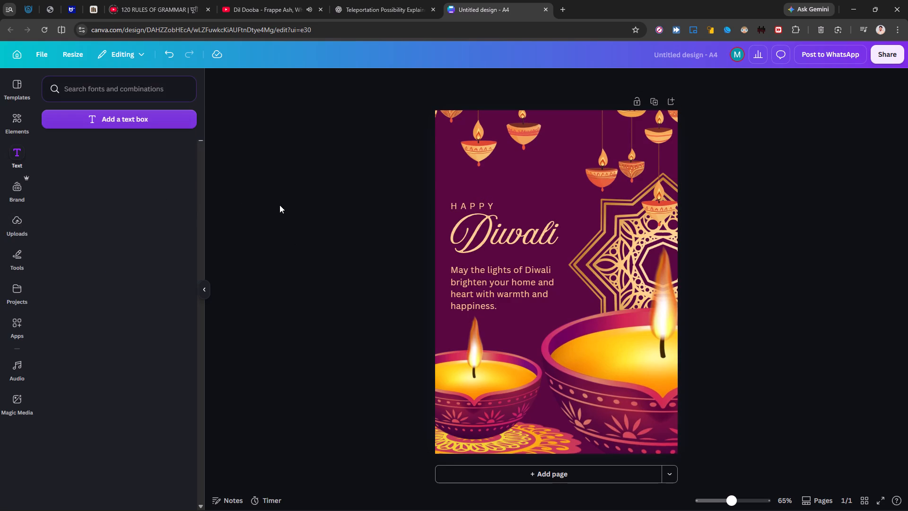
{"action": "left_click", "coordinate": [87, 264]}
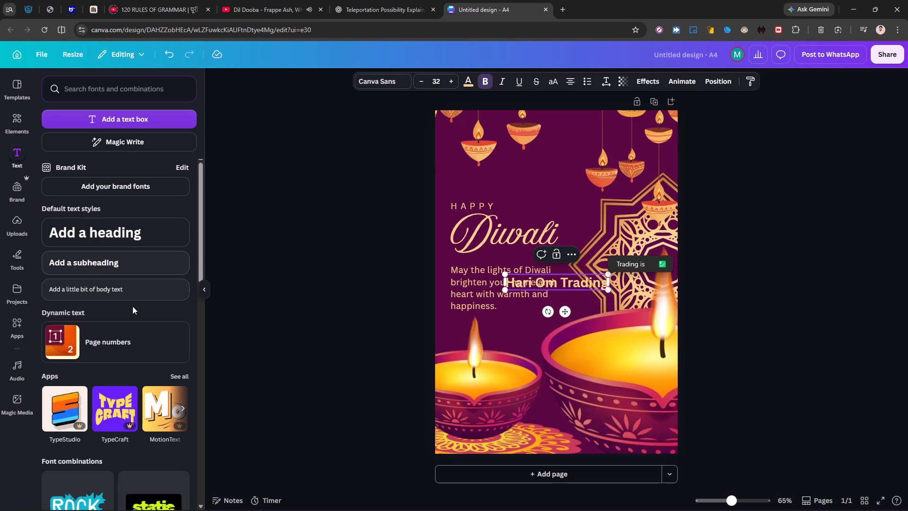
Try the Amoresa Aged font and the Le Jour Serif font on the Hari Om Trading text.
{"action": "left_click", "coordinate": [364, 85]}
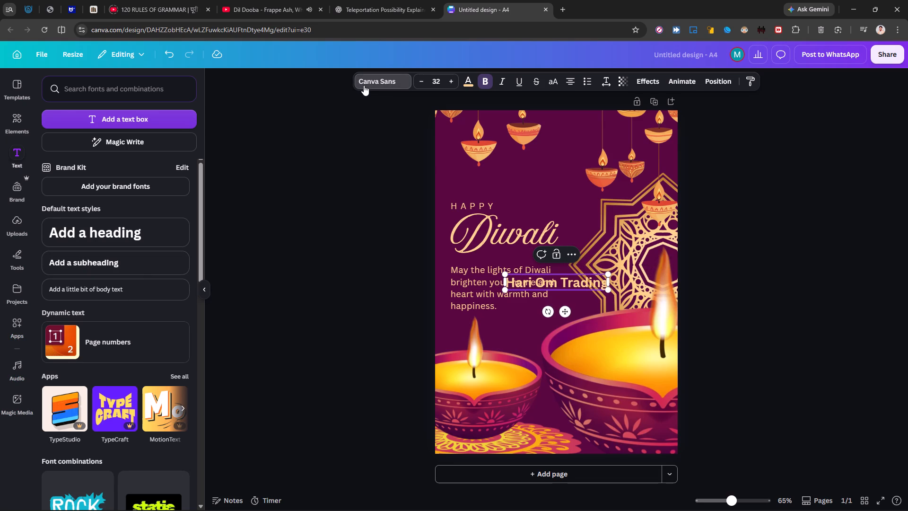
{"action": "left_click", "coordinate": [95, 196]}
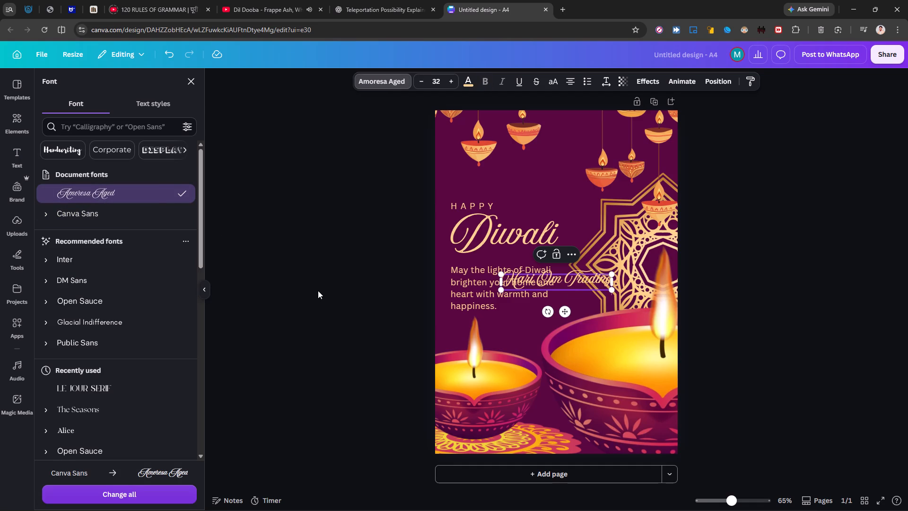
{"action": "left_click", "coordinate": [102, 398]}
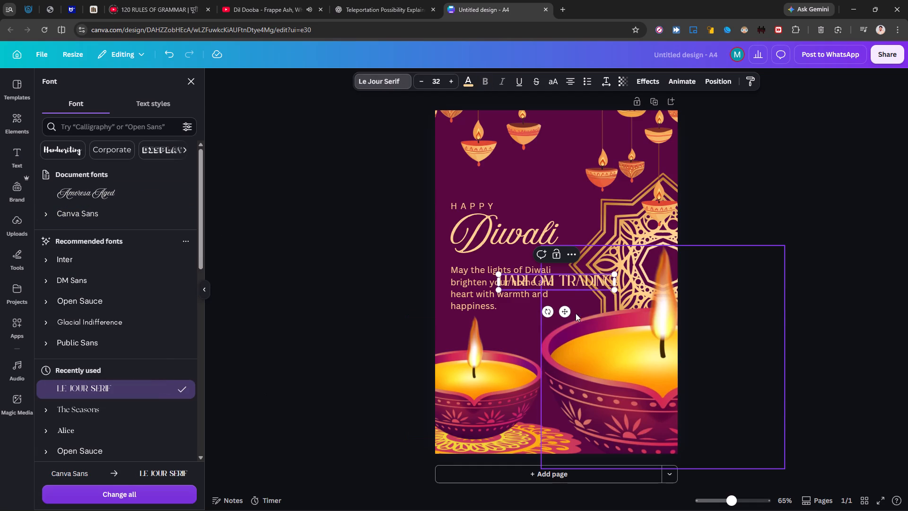
Move the Hari Om Trading text above the HAPPY line, aligned with the left edge of the greeting text.
{"action": "left_click_drag", "start_coordinate": [564, 311], "coordinate": [507, 207]}
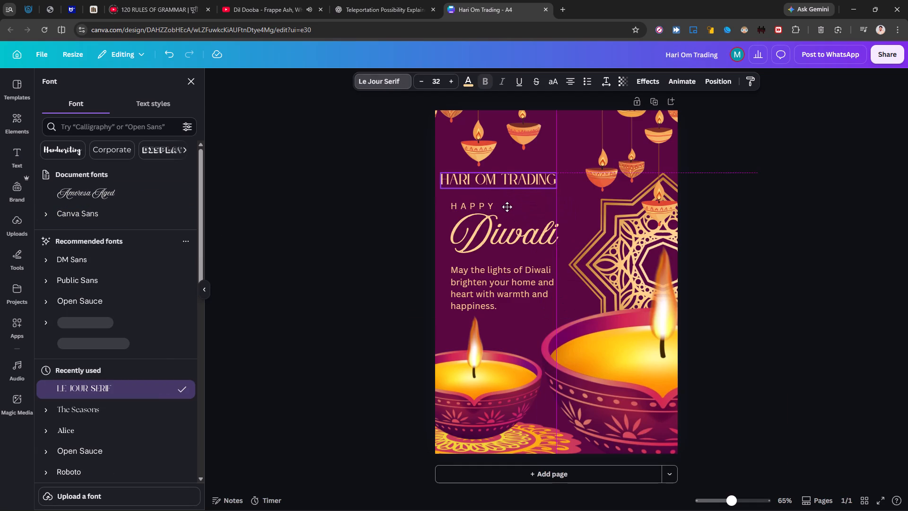
{"action": "left_click_drag", "start_coordinate": [507, 207], "coordinate": [515, 200]}
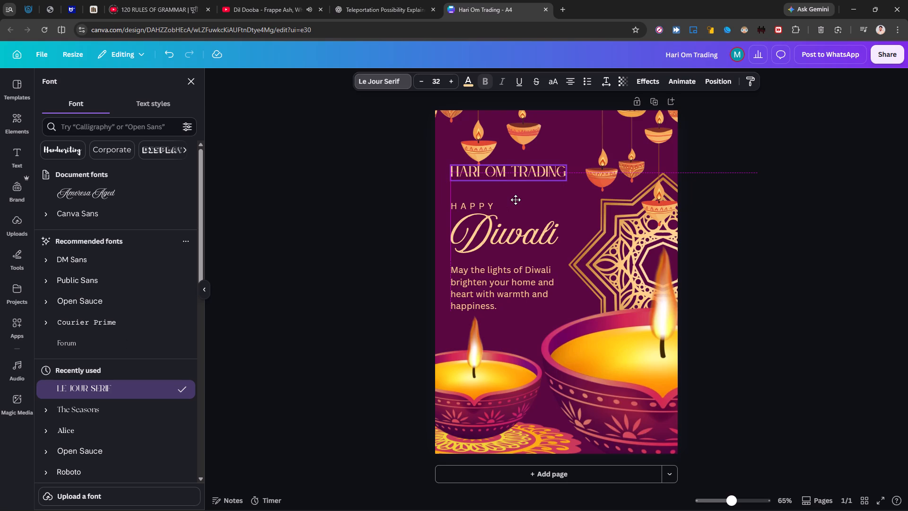
{"action": "left_click_drag", "start_coordinate": [515, 200], "coordinate": [515, 201]}
{"action": "left_click_drag", "start_coordinate": [515, 201], "coordinate": [515, 202]}
{"action": "left_click_drag", "start_coordinate": [515, 202], "coordinate": [515, 202]}
Move the Diwali title and the HAPPY line slightly lower on the page and deselect them.
{"action": "left_click", "coordinate": [503, 244]}
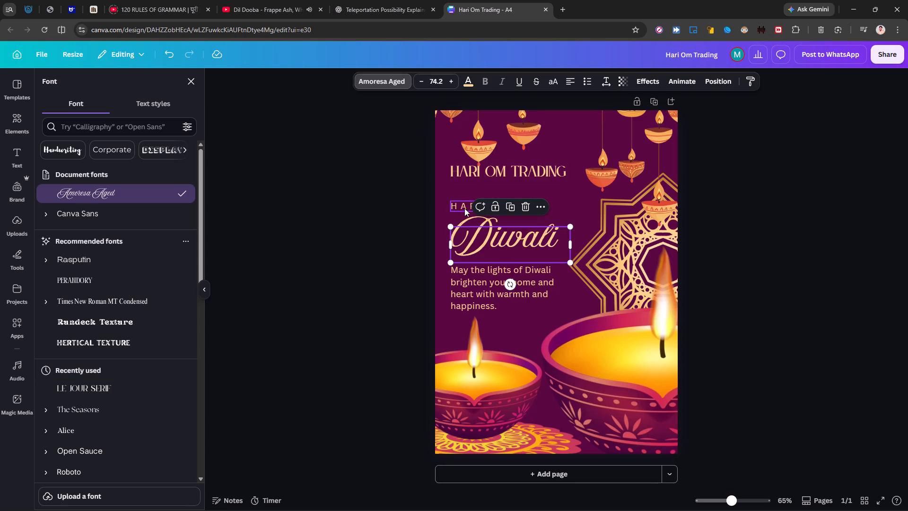
{"action": "left_click_drag", "start_coordinate": [463, 208], "coordinate": [463, 211]}
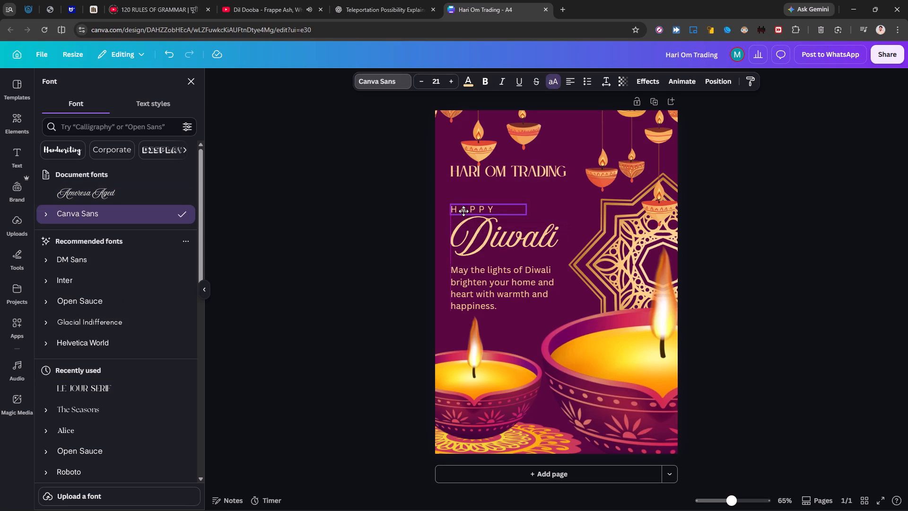
{"action": "left_click_drag", "start_coordinate": [463, 211], "coordinate": [463, 213]}
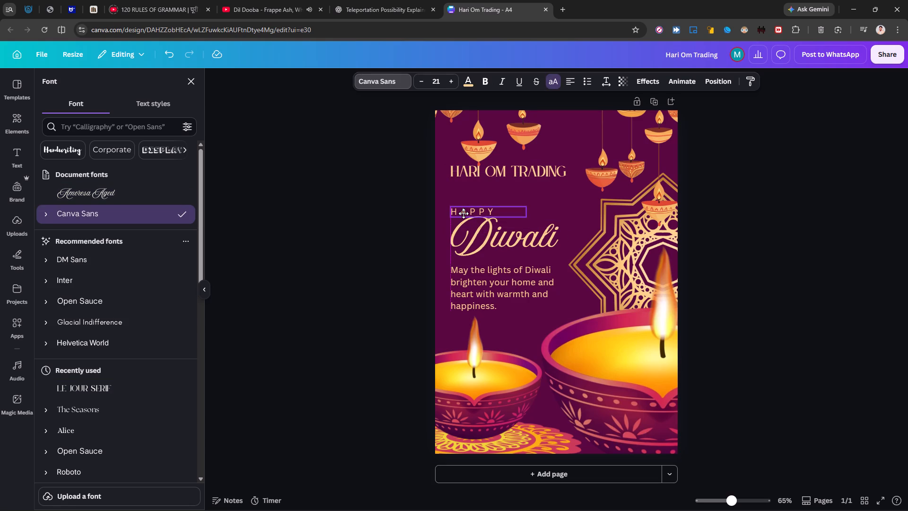
{"action": "left_click_drag", "start_coordinate": [463, 213], "coordinate": [463, 212]}
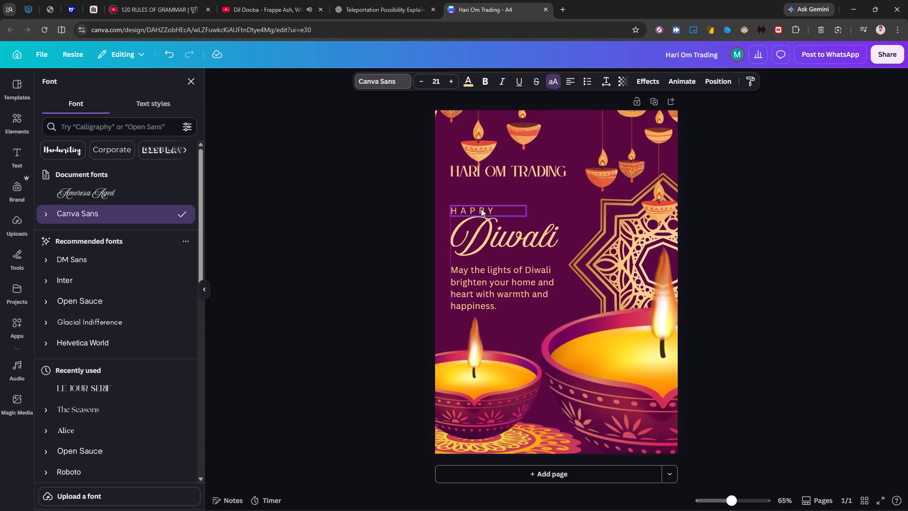
{"action": "left_click", "coordinate": [364, 231]}
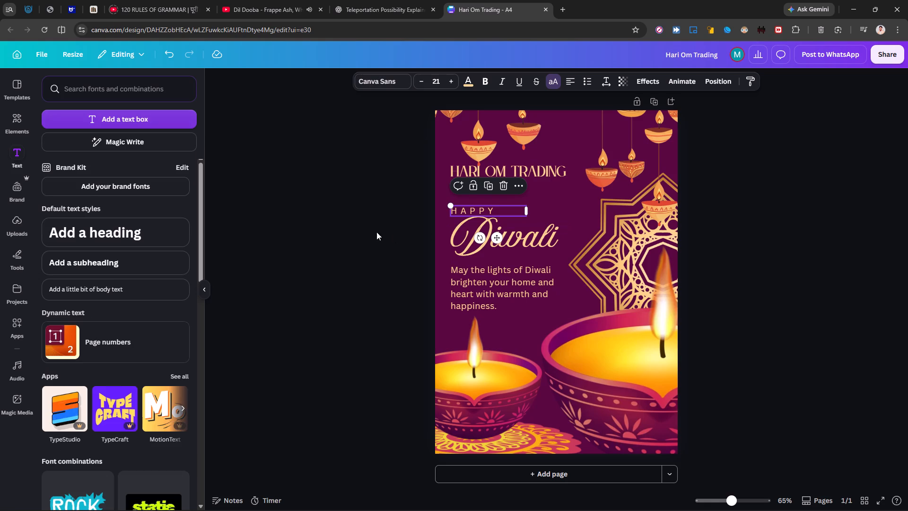
{"action": "left_click", "coordinate": [377, 230]}
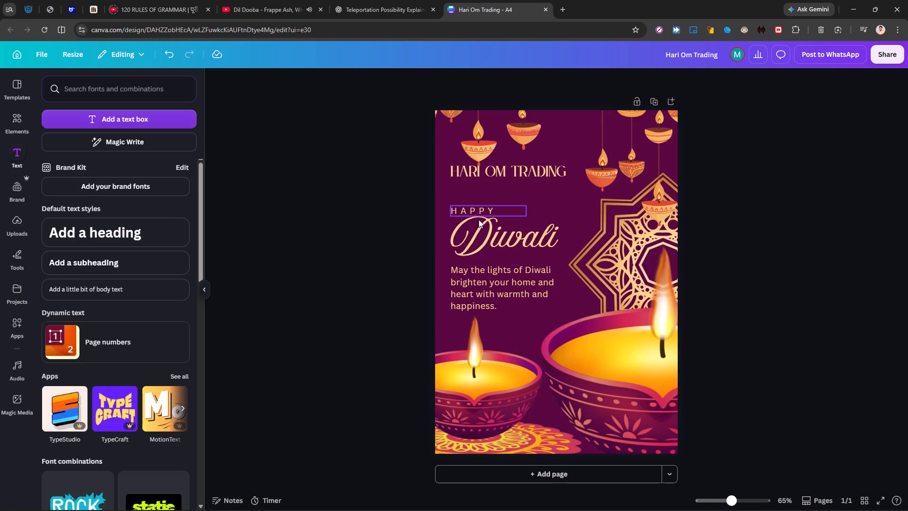
Shift the HAPPY line right above the end of the Diwali title and narrow its box to about 4.1 cm.
{"action": "left_click_drag", "start_coordinate": [476, 209], "coordinate": [515, 211]}
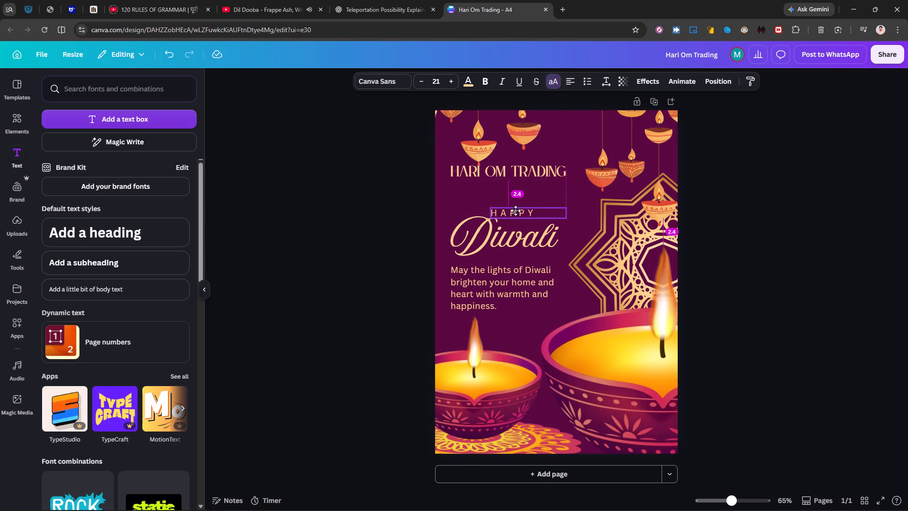
{"action": "left_click_drag", "start_coordinate": [515, 211], "coordinate": [537, 211]}
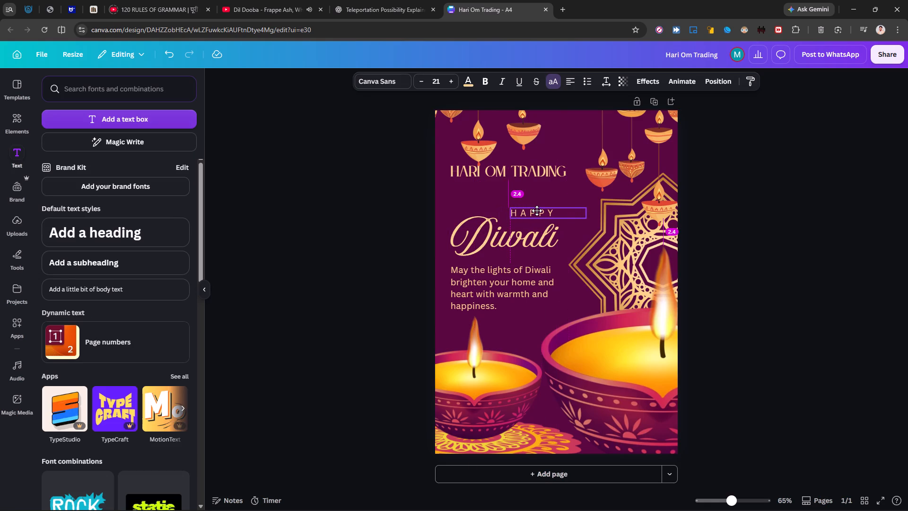
{"action": "left_click_drag", "start_coordinate": [537, 211], "coordinate": [541, 211]}
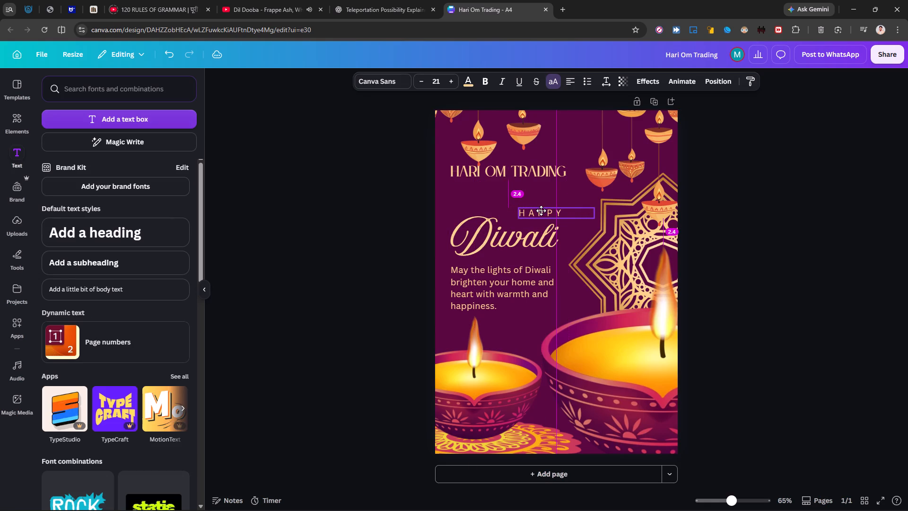
{"action": "left_click_drag", "start_coordinate": [541, 211], "coordinate": [541, 211]}
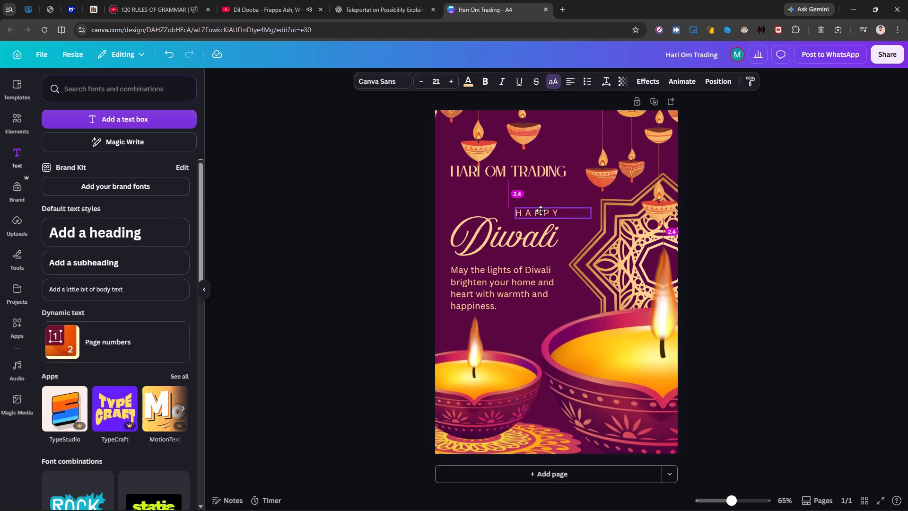
{"action": "left_click_drag", "start_coordinate": [541, 211], "coordinate": [541, 211]}
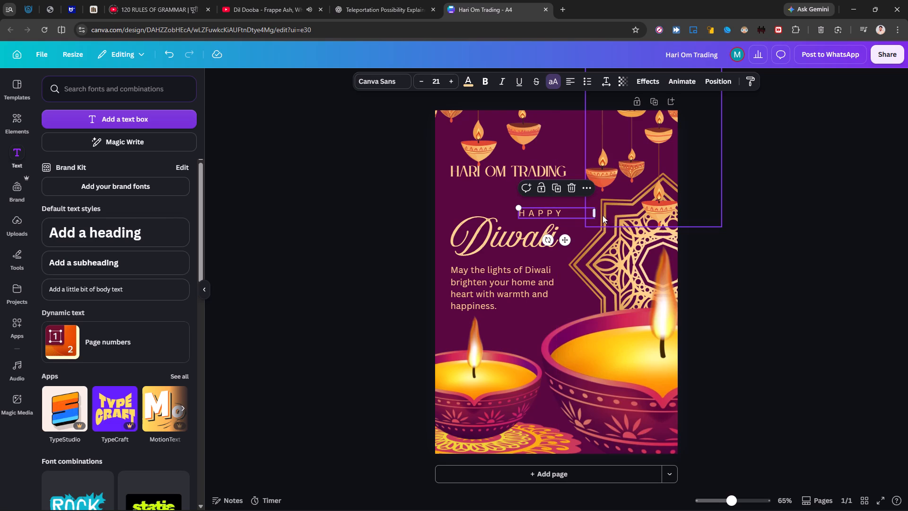
{"action": "left_click_drag", "start_coordinate": [598, 214], "coordinate": [569, 215]}
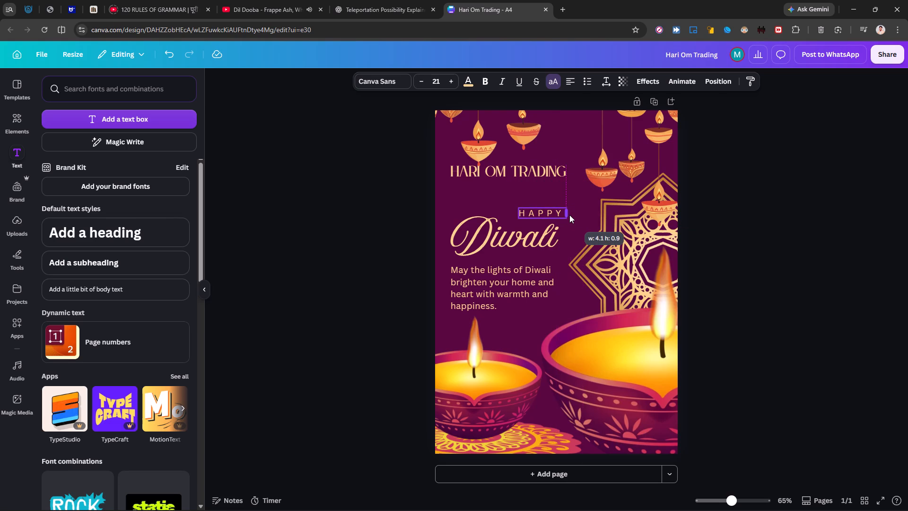
{"action": "left_click_drag", "start_coordinate": [569, 215], "coordinate": [569, 213]}
{"action": "left_click", "coordinate": [549, 211]}
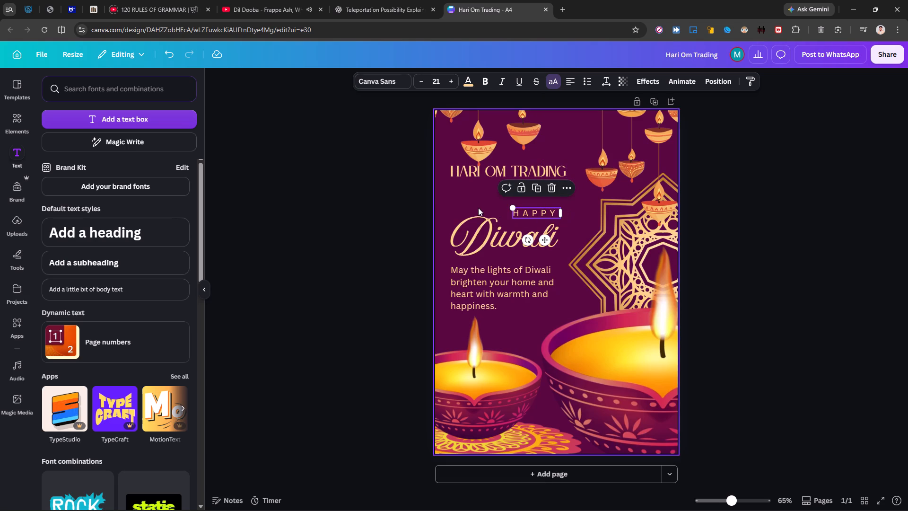
{"action": "left_click", "coordinate": [375, 234]}
Move the Hari Om Trading text slightly lower, just beneath the hanging lamps.
{"action": "left_click_drag", "start_coordinate": [478, 173], "coordinate": [477, 176]}
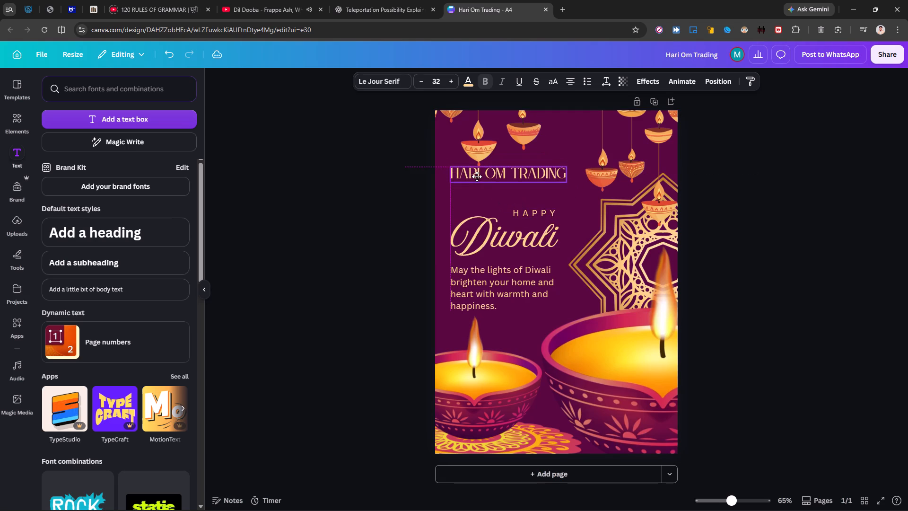
{"action": "left_click_drag", "start_coordinate": [477, 176], "coordinate": [476, 178]}
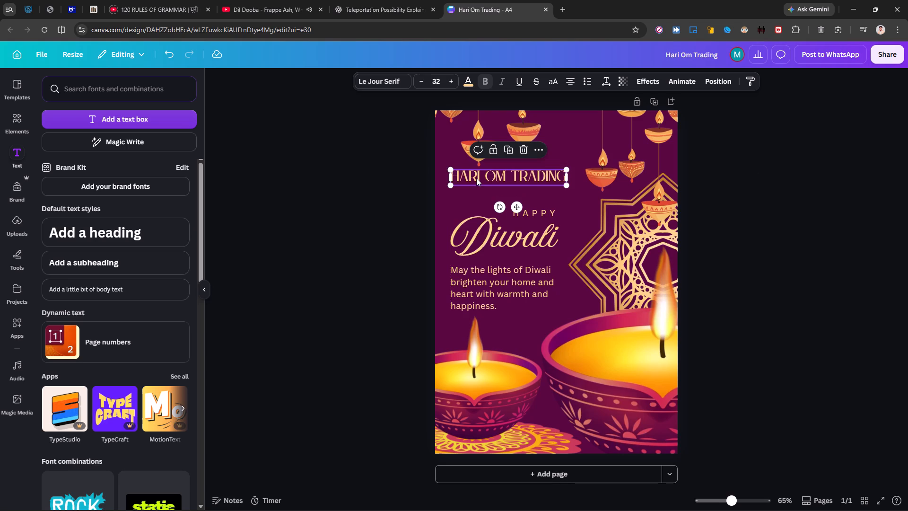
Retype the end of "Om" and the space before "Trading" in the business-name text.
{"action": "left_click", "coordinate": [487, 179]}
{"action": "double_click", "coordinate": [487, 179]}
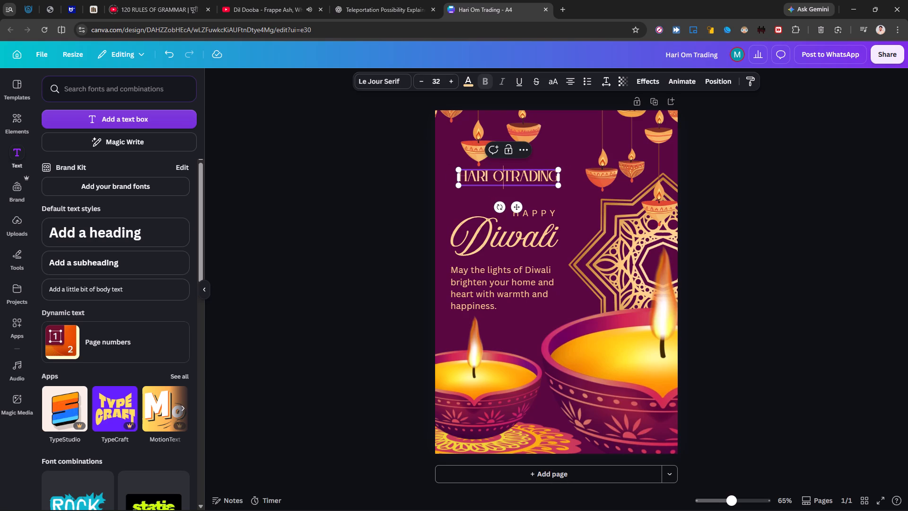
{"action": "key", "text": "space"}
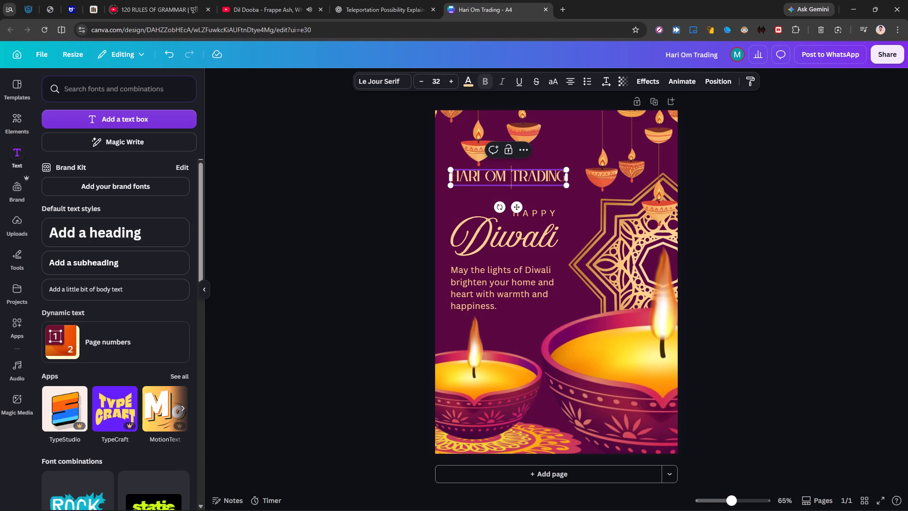
Set the Hari Om Trading text in The Seasons font, remove its bold formatting and deselect it.
{"action": "left_click", "coordinate": [386, 79]}
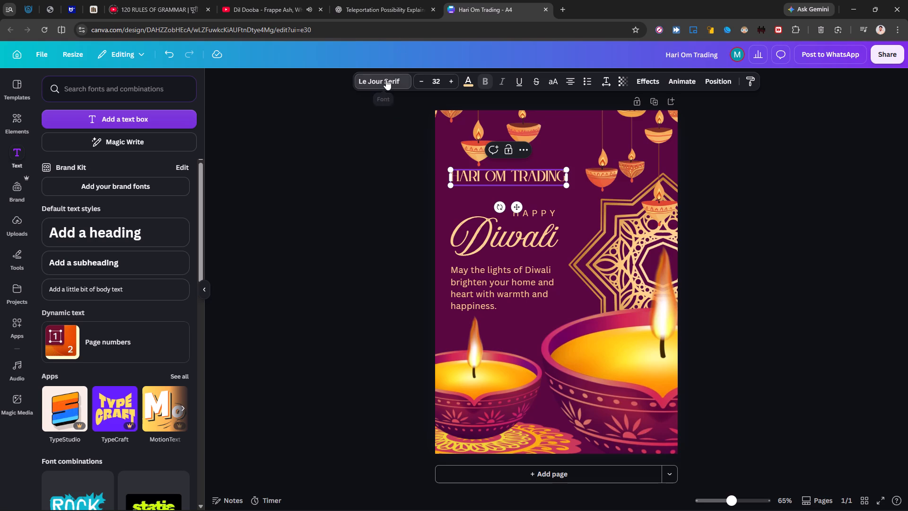
{"action": "scroll", "coordinate": [69, 357], "scroll_direction": "down", "scroll_amount": 1}
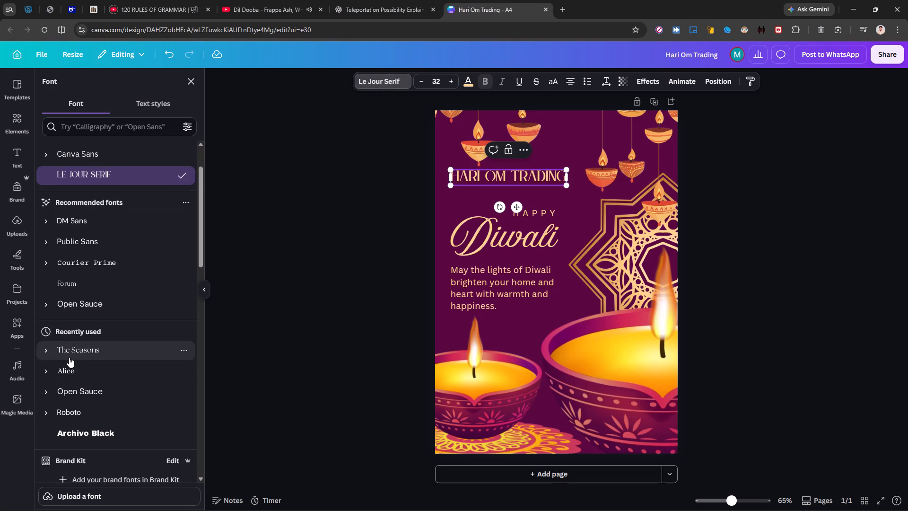
{"action": "left_click", "coordinate": [70, 372]}
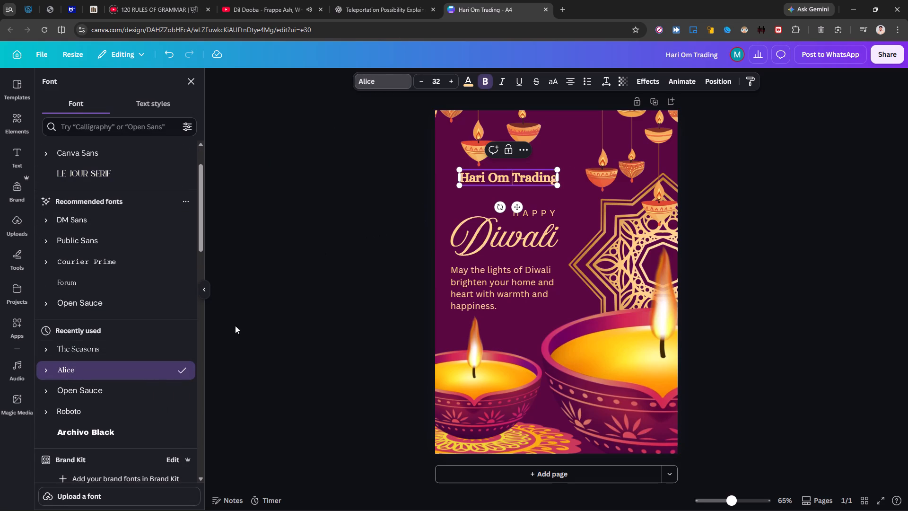
{"action": "left_click", "coordinate": [78, 352]}
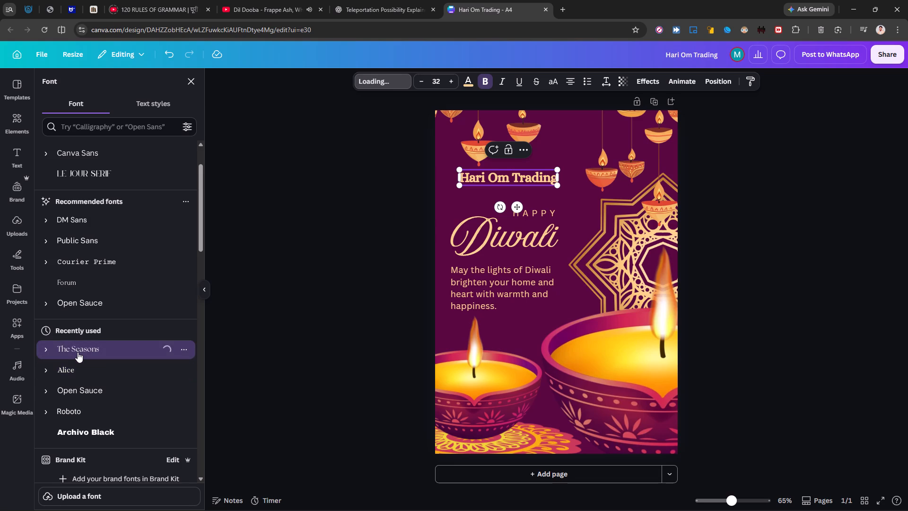
{"action": "left_click", "coordinate": [485, 85]}
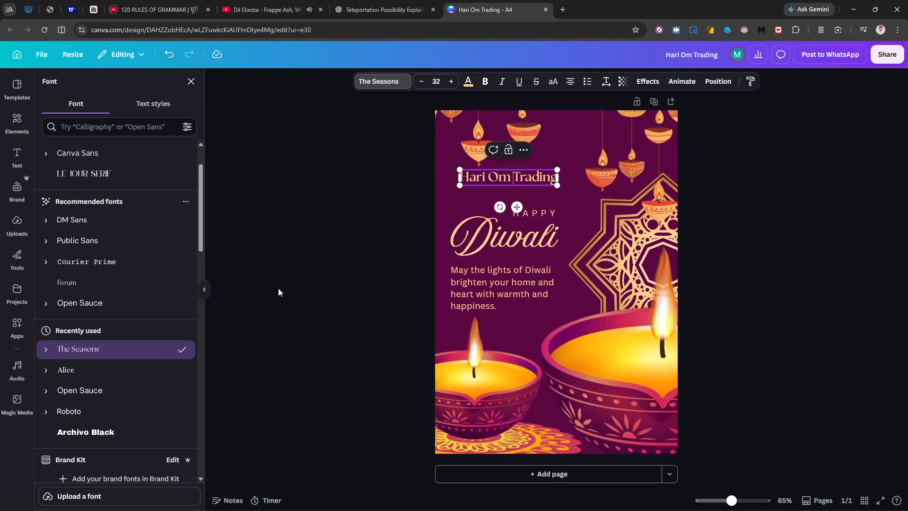
{"action": "triple_click", "coordinate": [532, 172]}
{"action": "left_click", "coordinate": [482, 83]}
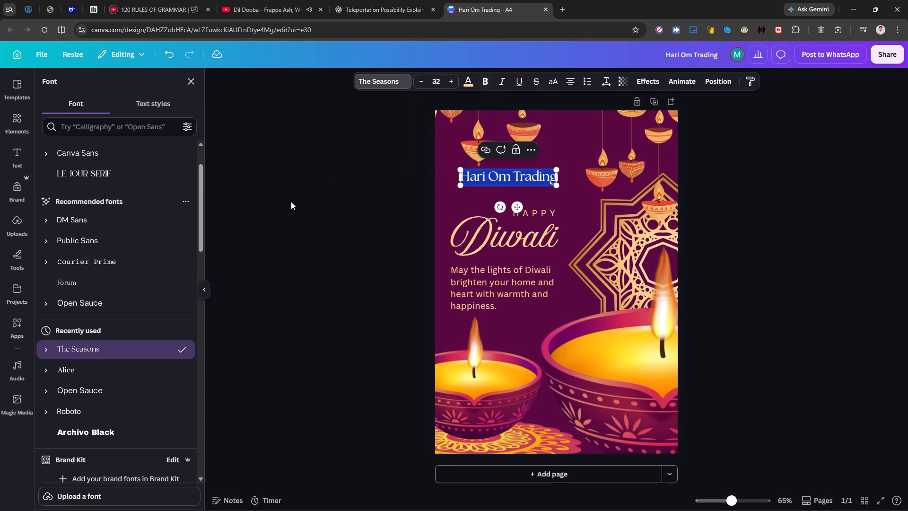
{"action": "left_click", "coordinate": [291, 202]}
Set the Hari Om Trading text in the Le Jour Serif font and browse the other available fonts.
{"action": "left_click", "coordinate": [459, 222]}
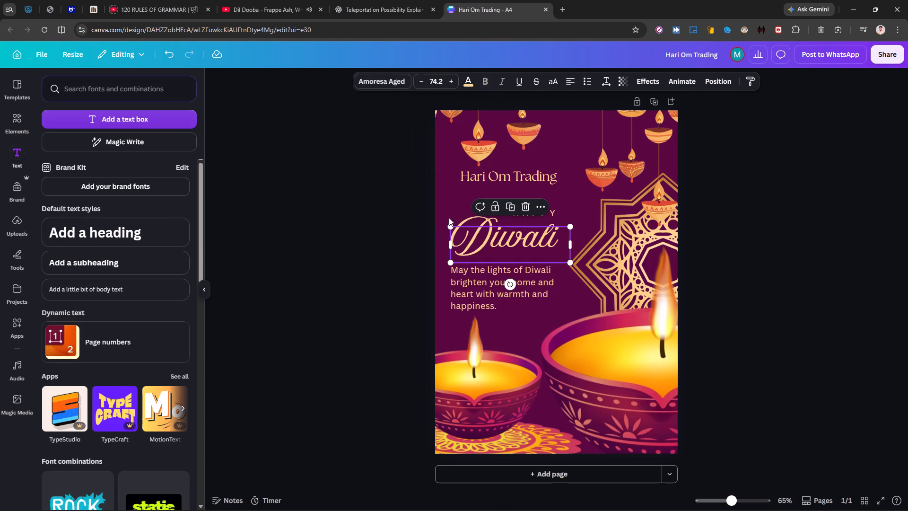
{"action": "left_click", "coordinate": [367, 188]}
{"action": "left_click", "coordinate": [462, 172]}
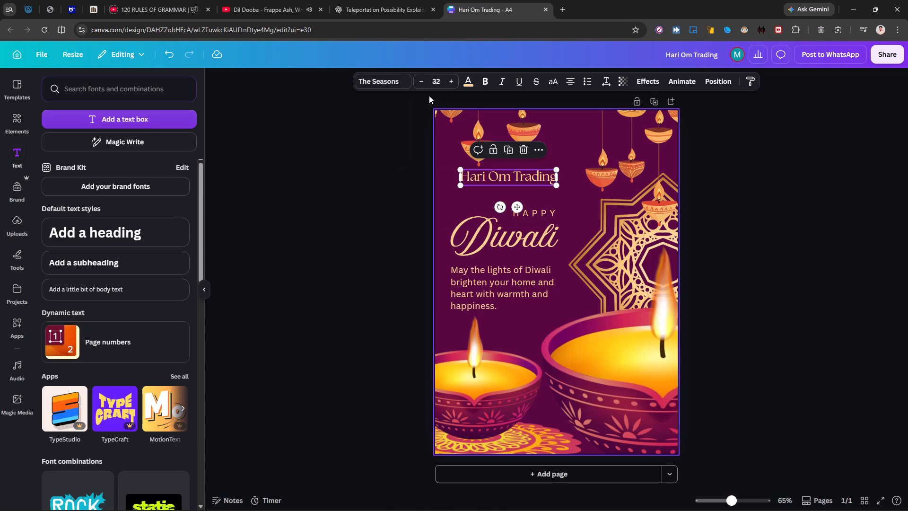
{"action": "left_click", "coordinate": [387, 82]}
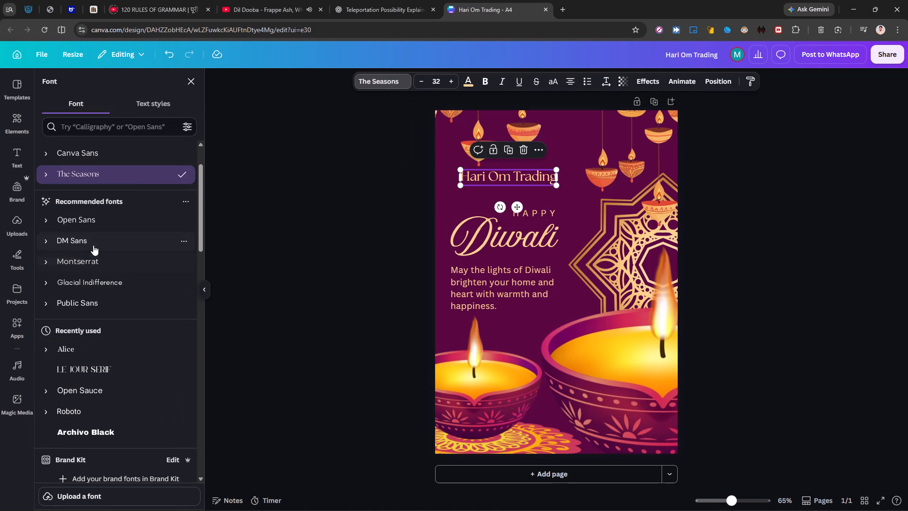
{"action": "scroll", "coordinate": [76, 428], "scroll_direction": "down", "scroll_amount": 3}
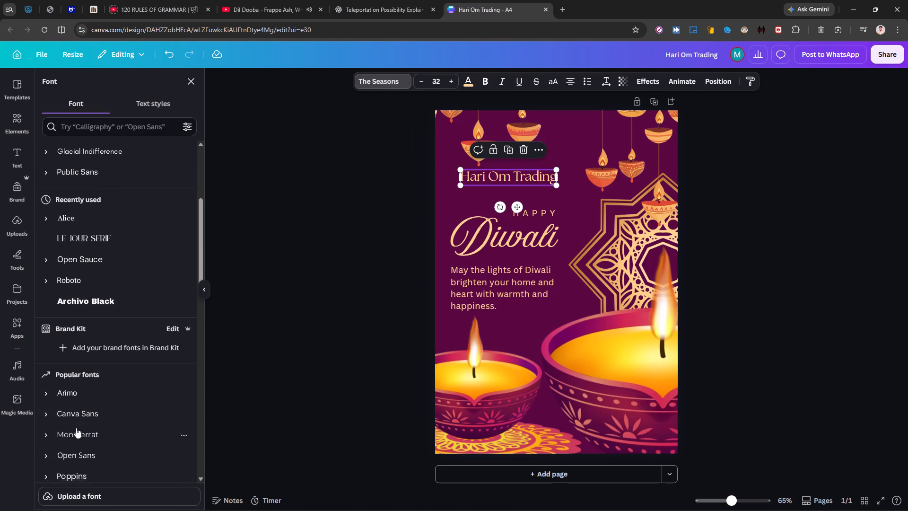
{"action": "scroll", "coordinate": [76, 428], "scroll_direction": "up", "scroll_amount": 2}
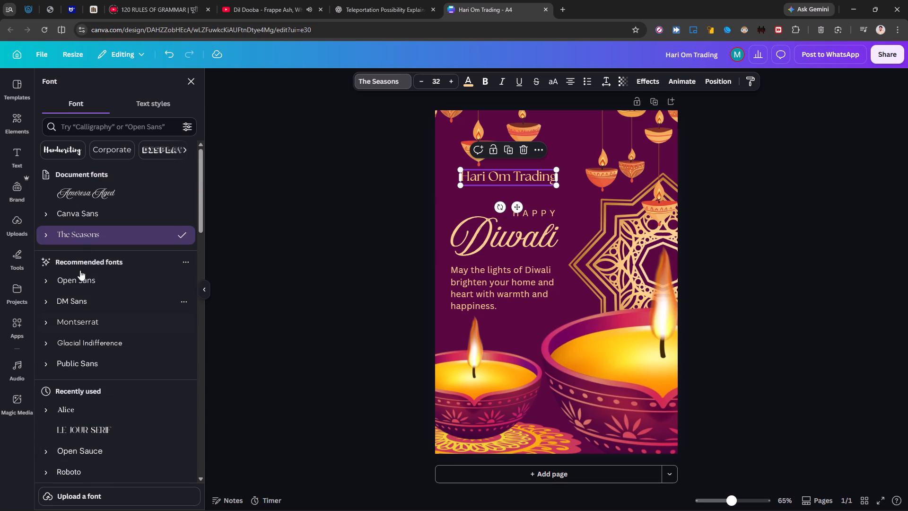
{"action": "scroll", "coordinate": [86, 386], "scroll_direction": "down", "scroll_amount": 1}
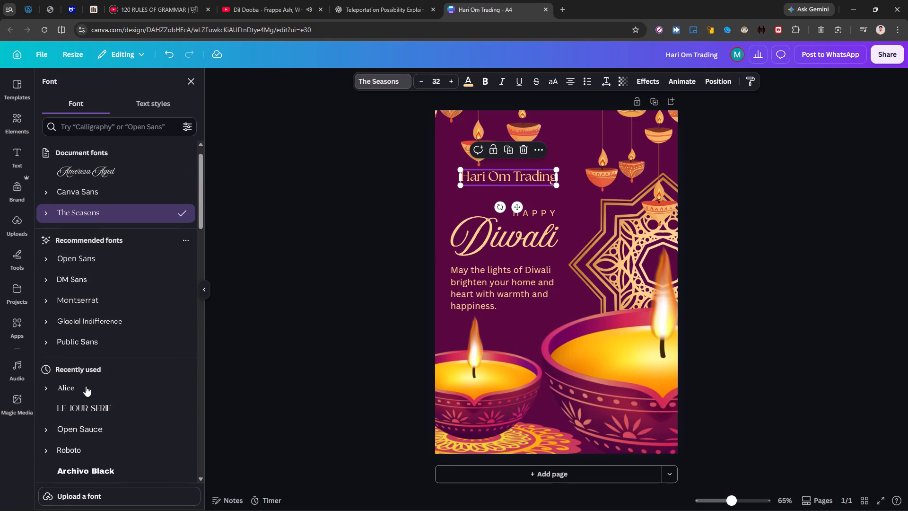
{"action": "scroll", "coordinate": [86, 386], "scroll_direction": "down", "scroll_amount": 1}
{"action": "left_click", "coordinate": [81, 407]}
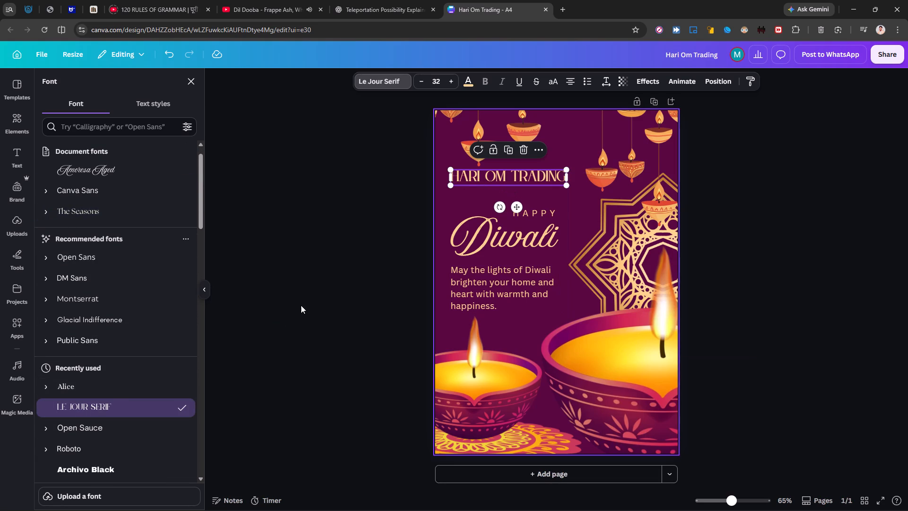
{"action": "scroll", "coordinate": [114, 388], "scroll_direction": "down", "scroll_amount": 6}
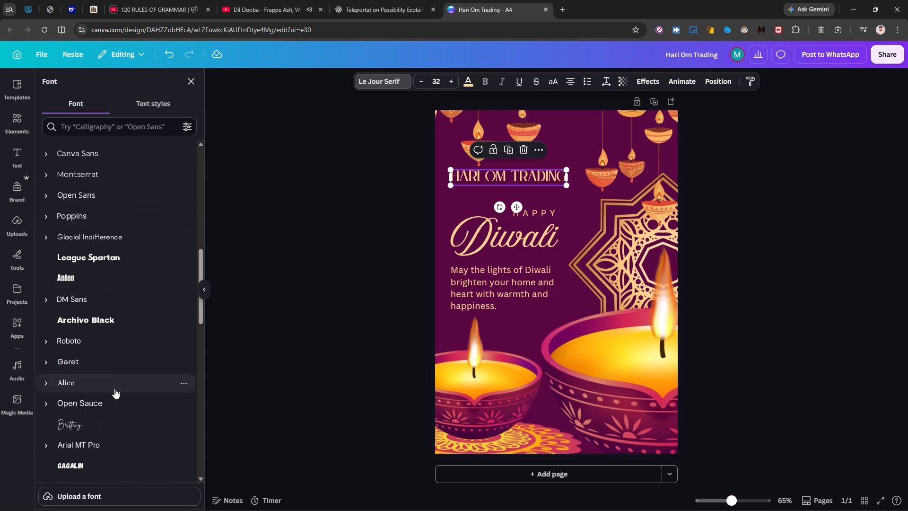
{"action": "scroll", "coordinate": [114, 388], "scroll_direction": "down", "scroll_amount": 3}
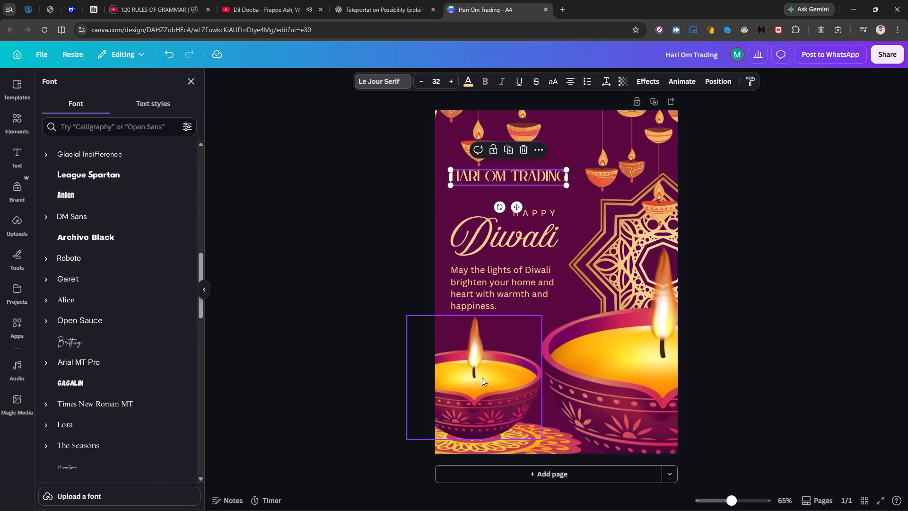
Move the smaller diya toward the page's bottom-left corner, with about half of it beyond the page edge.
{"action": "left_click_drag", "start_coordinate": [482, 378], "coordinate": [280, 400]}
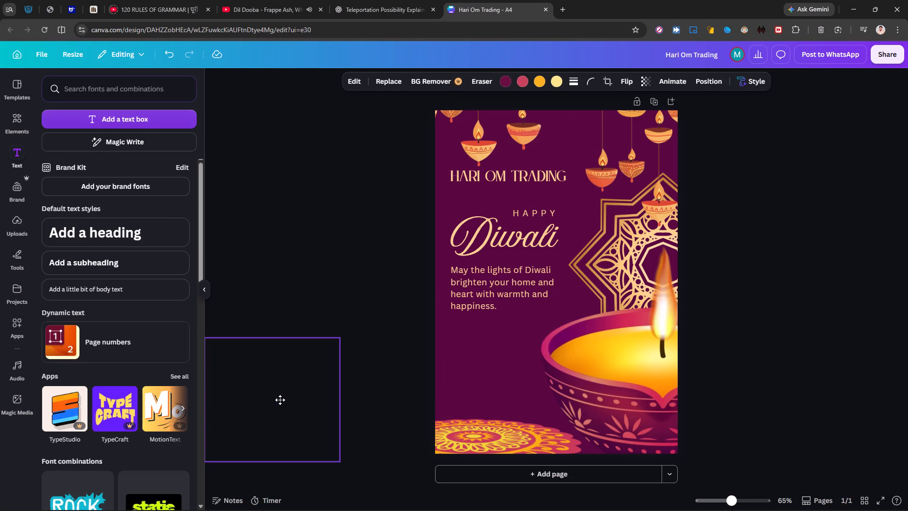
{"action": "left_click_drag", "start_coordinate": [280, 400], "coordinate": [333, 392]}
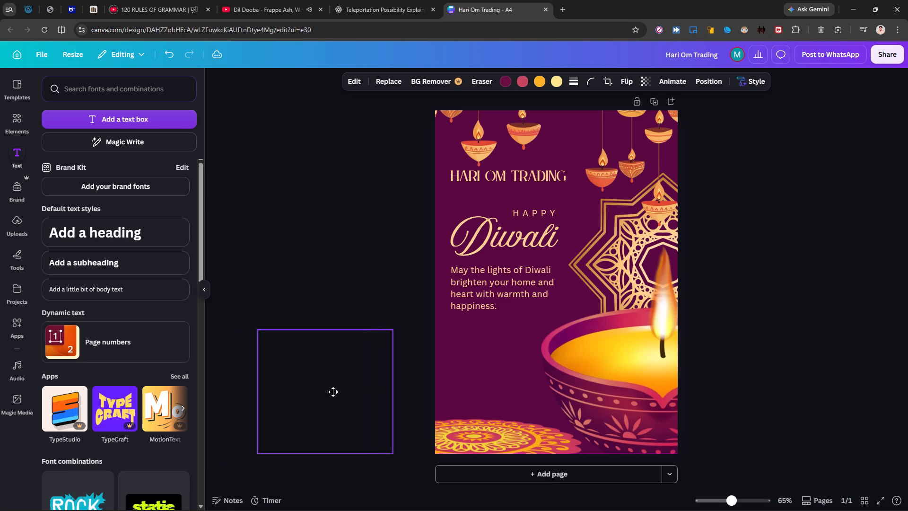
{"action": "left_click_drag", "start_coordinate": [333, 392], "coordinate": [376, 349]}
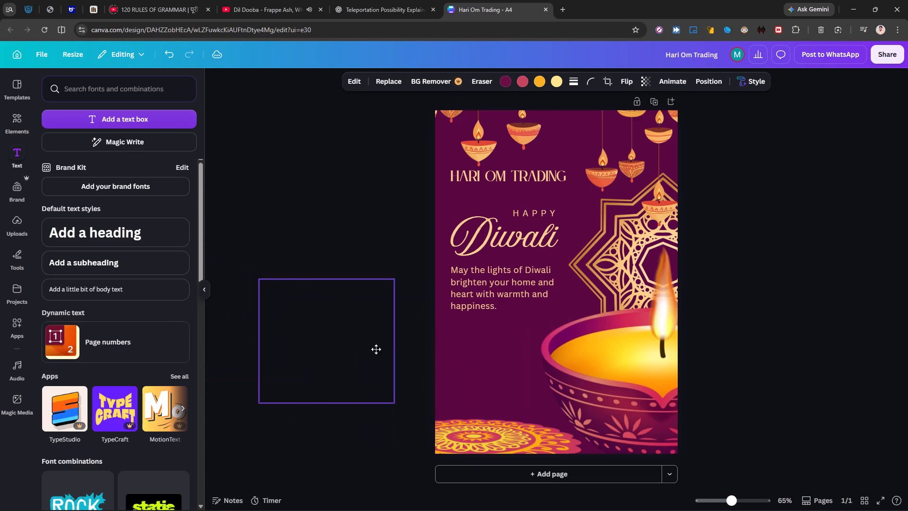
{"action": "left_click_drag", "start_coordinate": [376, 349], "coordinate": [426, 381]}
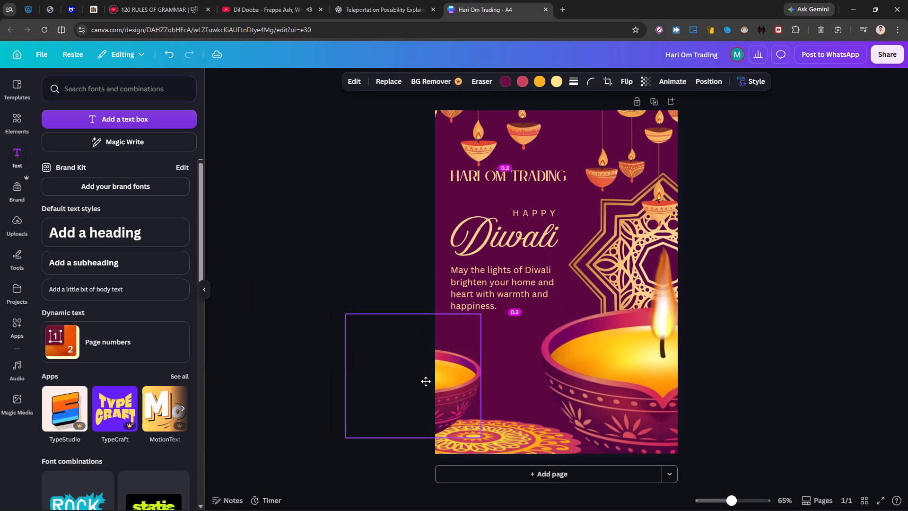
{"action": "left_click_drag", "start_coordinate": [426, 381], "coordinate": [443, 398]}
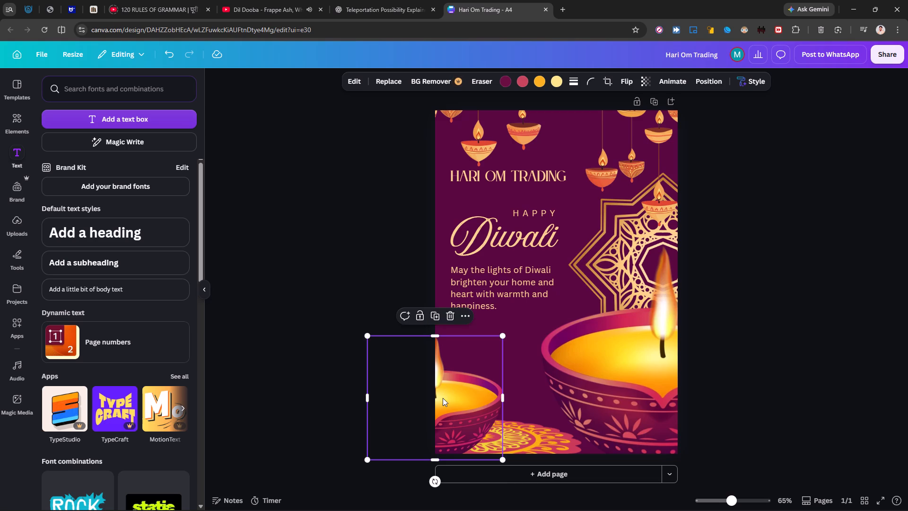
Shrink the large diya and place it in the page's bottom-right corner, partly beyond the page's edges.
{"action": "left_click_drag", "start_coordinate": [620, 397], "coordinate": [638, 412]}
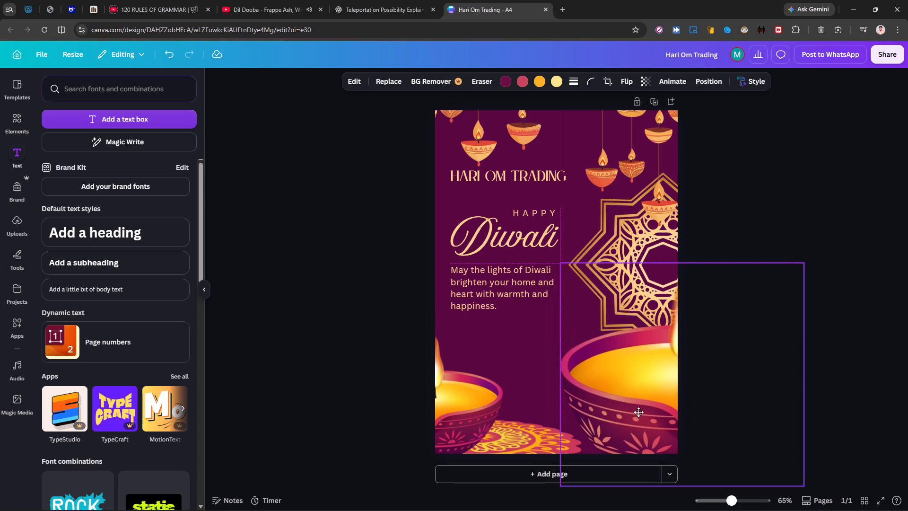
{"action": "left_click_drag", "start_coordinate": [638, 412], "coordinate": [595, 471]}
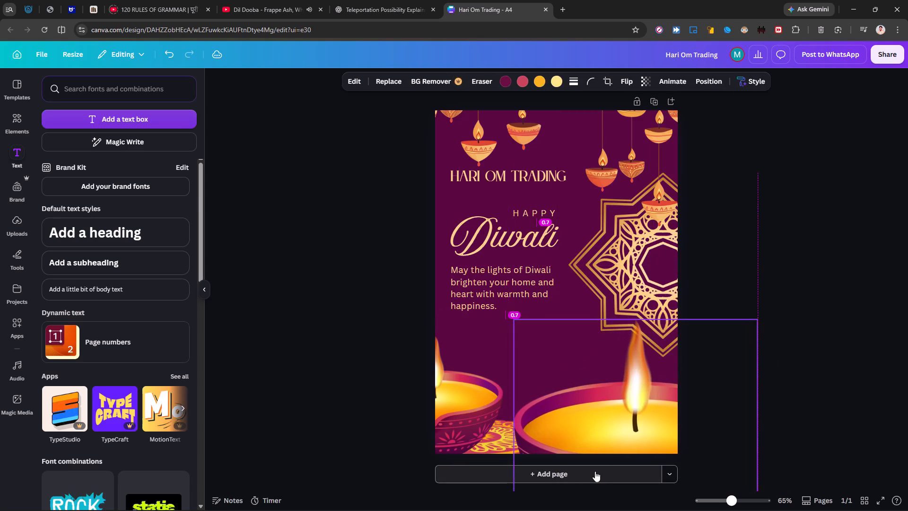
{"action": "left_click_drag", "start_coordinate": [595, 471], "coordinate": [594, 457]}
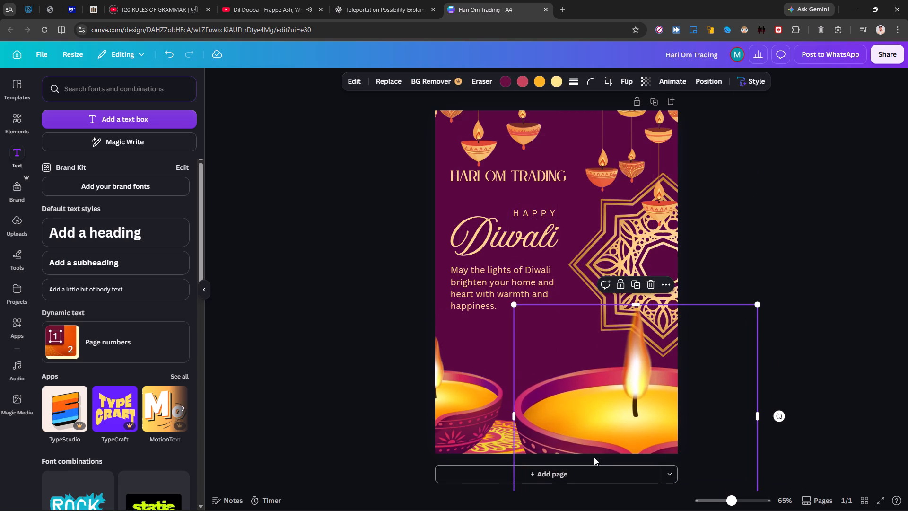
{"action": "left_click_drag", "start_coordinate": [514, 301], "coordinate": [572, 356]}
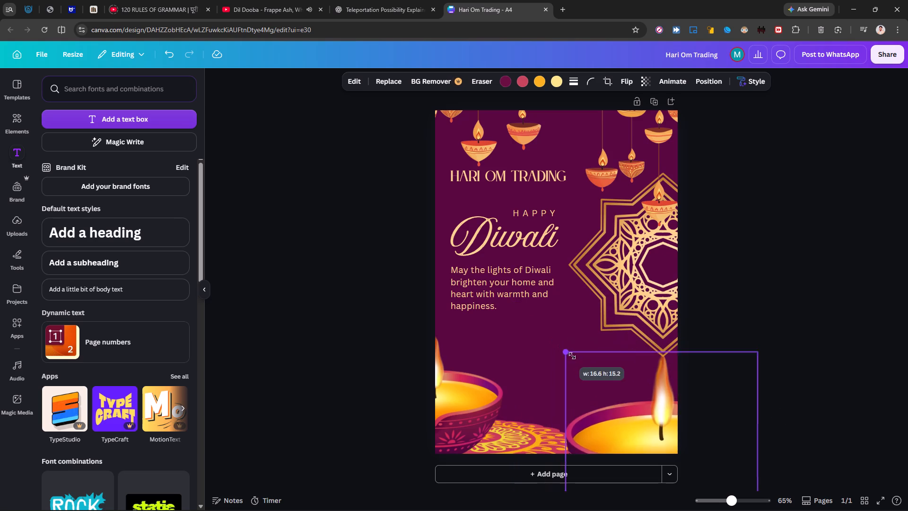
{"action": "left_click_drag", "start_coordinate": [572, 356], "coordinate": [585, 371]}
{"action": "left_click_drag", "start_coordinate": [649, 421], "coordinate": [611, 374]}
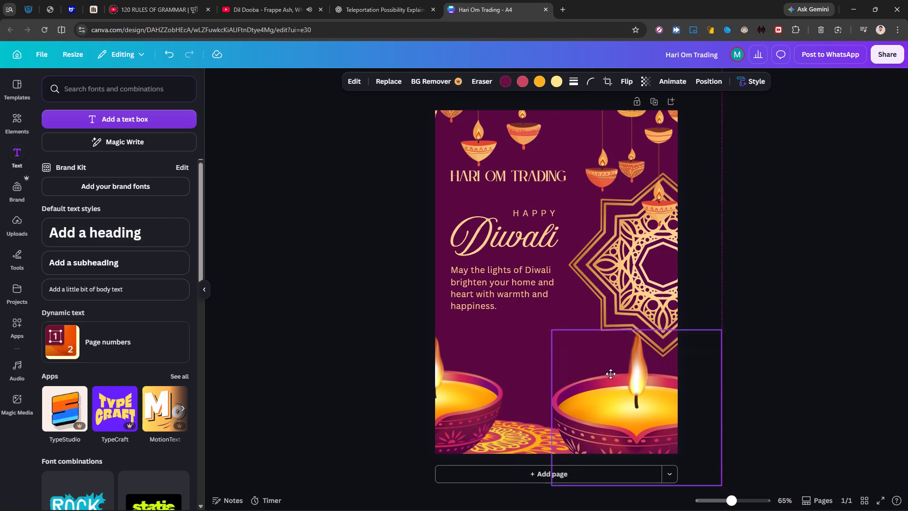
{"action": "left_click_drag", "start_coordinate": [611, 374], "coordinate": [607, 376]}
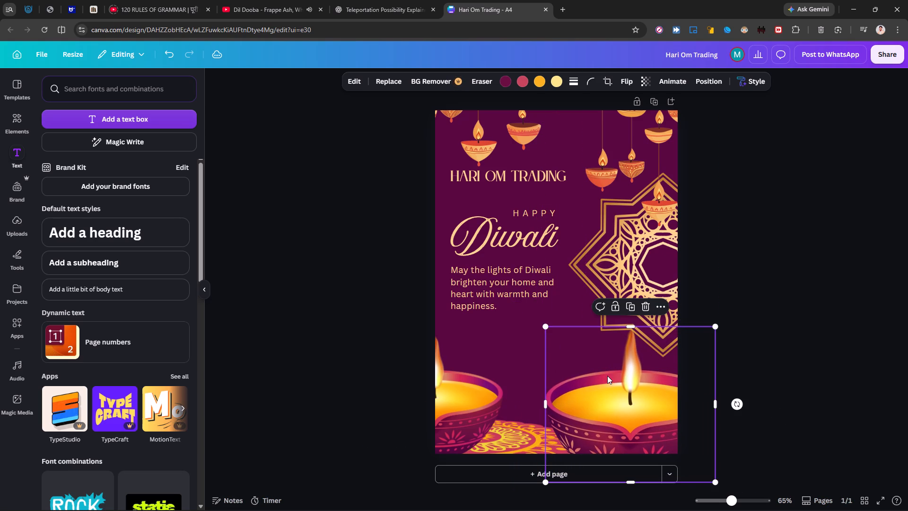
Shift the smaller diya slightly inward and down so its whole flame sits inside the page.
{"action": "left_click_drag", "start_coordinate": [485, 404], "coordinate": [502, 411]}
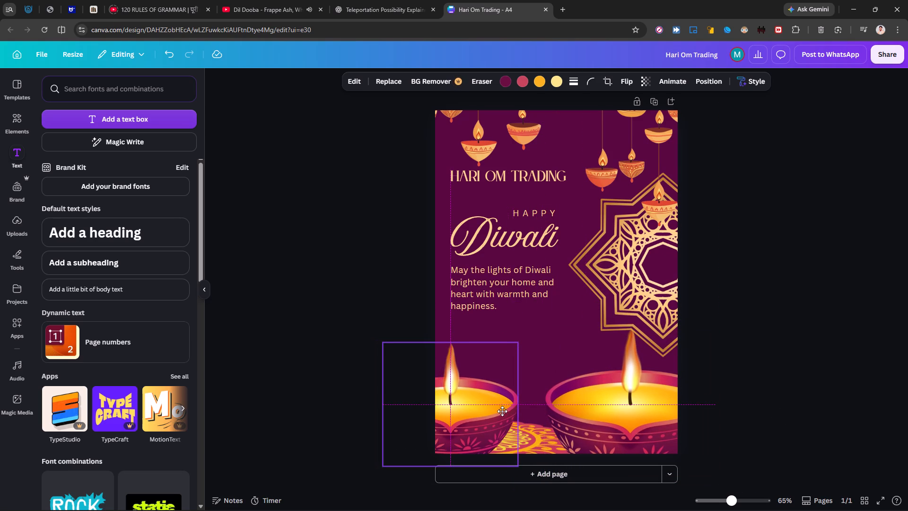
{"action": "left_click_drag", "start_coordinate": [502, 411], "coordinate": [502, 418]}
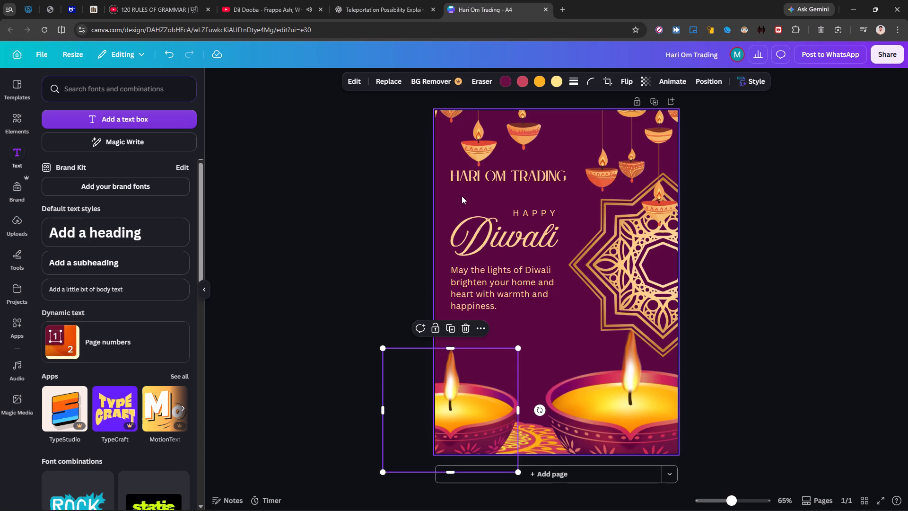
Move the HAPPY, Diwali and greeting message texts down together to just above the diyas, keeping their original left alignment.
{"action": "left_click_drag", "start_coordinate": [454, 197], "coordinate": [546, 304]}
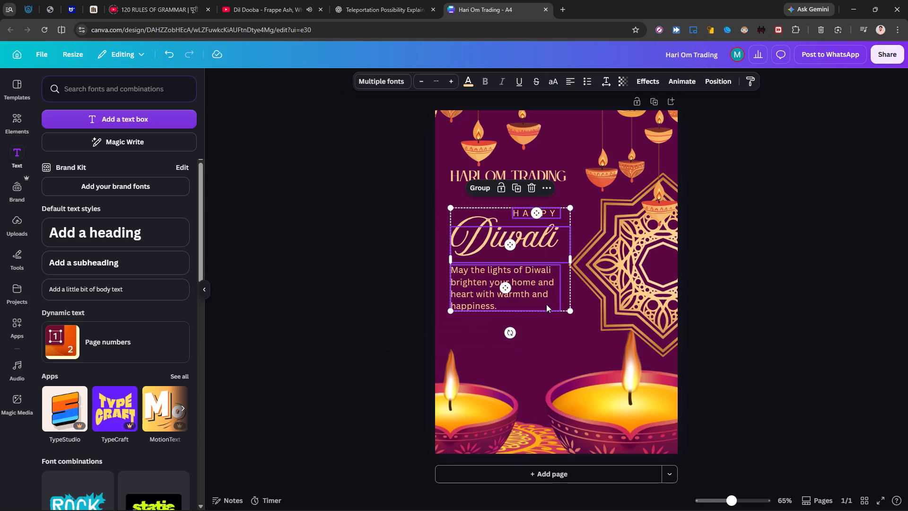
{"action": "left_click_drag", "start_coordinate": [519, 266], "coordinate": [519, 288]}
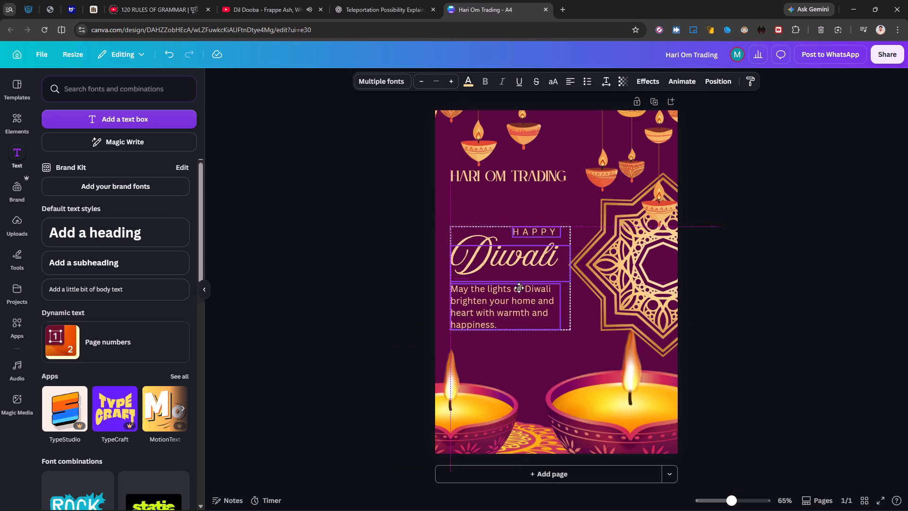
{"action": "left_click_drag", "start_coordinate": [519, 288], "coordinate": [538, 307]}
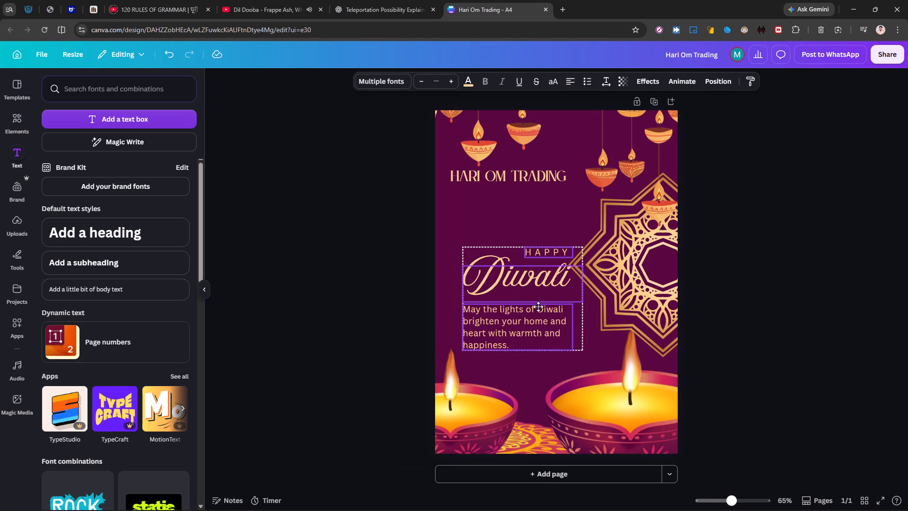
{"action": "left_click_drag", "start_coordinate": [538, 307], "coordinate": [531, 329]}
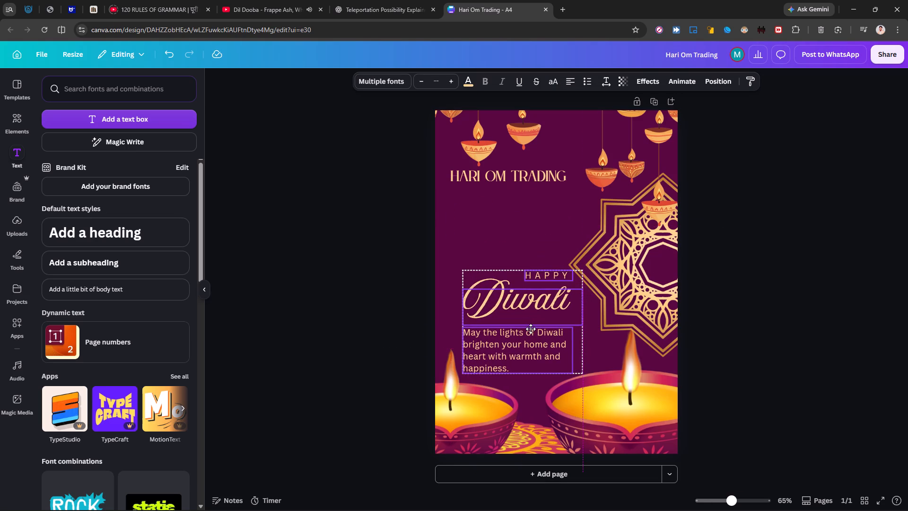
{"action": "left_click_drag", "start_coordinate": [531, 329], "coordinate": [517, 329]}
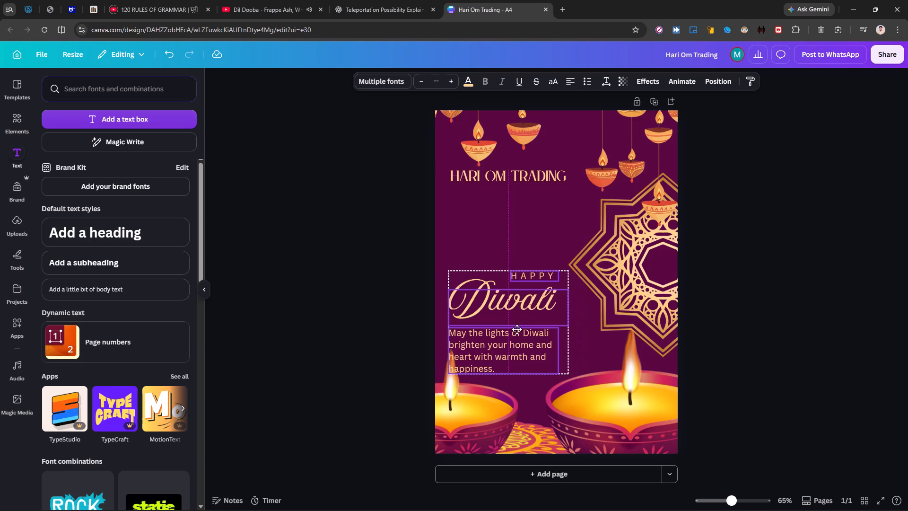
{"action": "left_click_drag", "start_coordinate": [517, 329], "coordinate": [521, 327]}
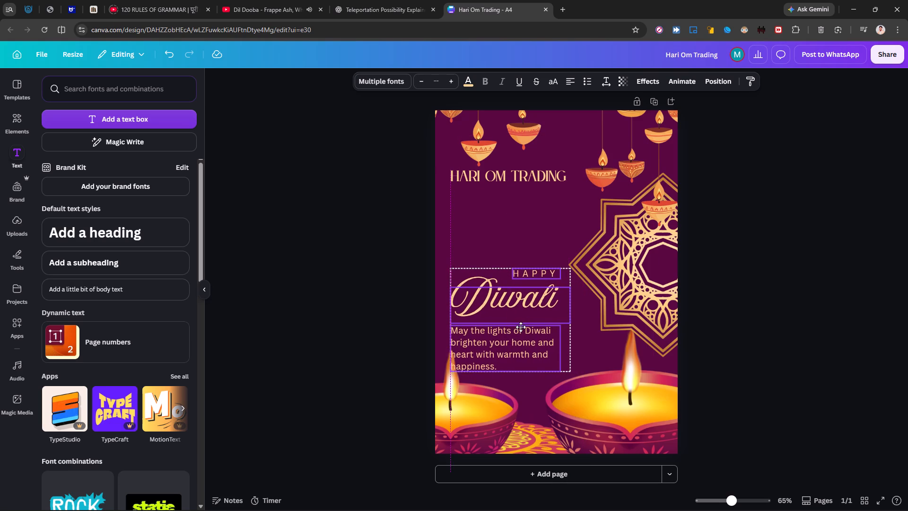
{"action": "left_click_drag", "start_coordinate": [521, 327], "coordinate": [522, 327]}
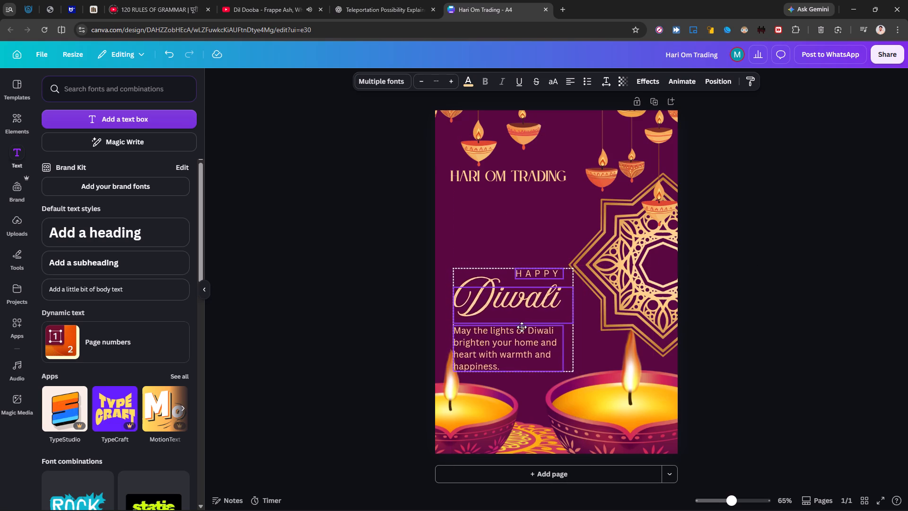
{"action": "left_click_drag", "start_coordinate": [522, 327], "coordinate": [520, 327]}
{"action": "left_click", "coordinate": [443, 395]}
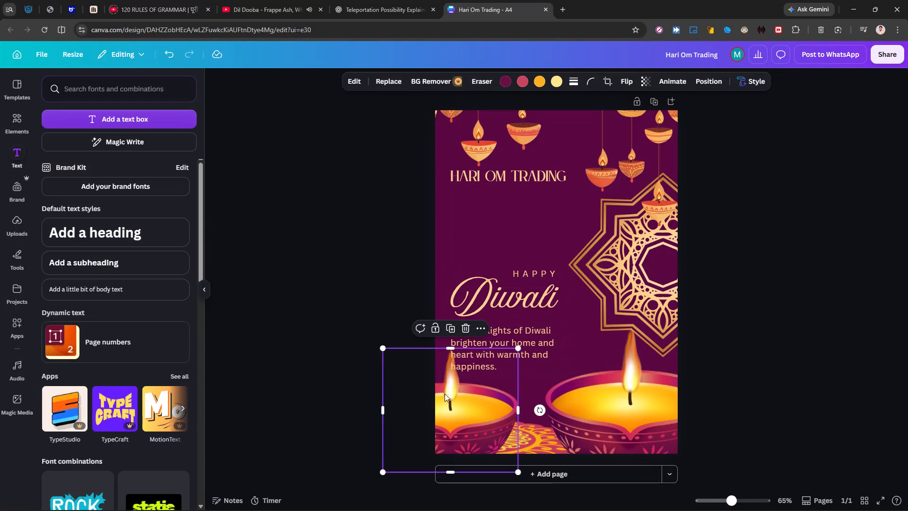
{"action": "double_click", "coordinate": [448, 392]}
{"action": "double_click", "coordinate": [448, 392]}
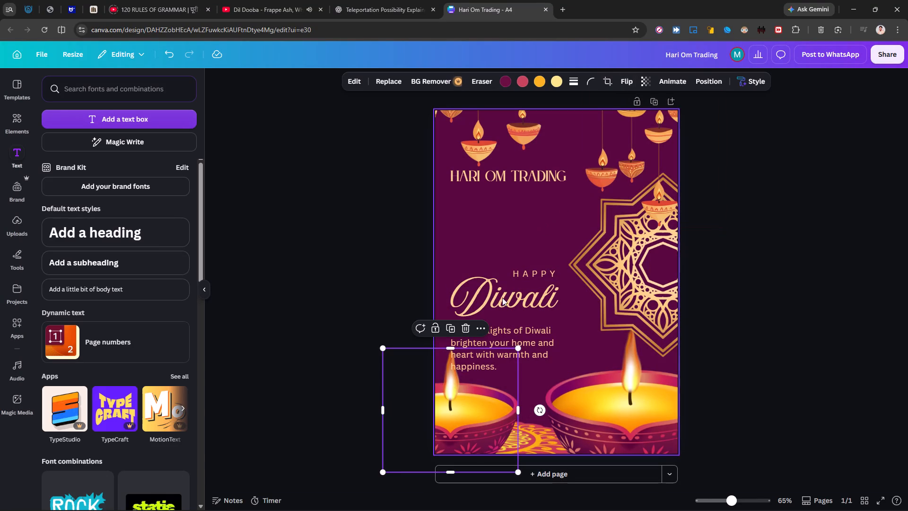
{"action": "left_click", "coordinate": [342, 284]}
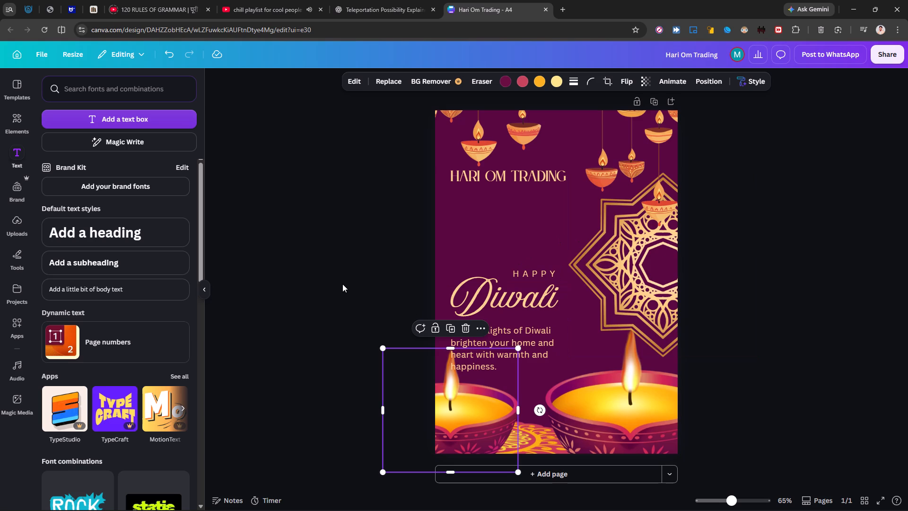
Nudge the Hari Om Trading text slightly lower, keeping its left alignment with the Diwali text, and deselect it.
{"action": "left_click_drag", "start_coordinate": [488, 177], "coordinate": [488, 183]}
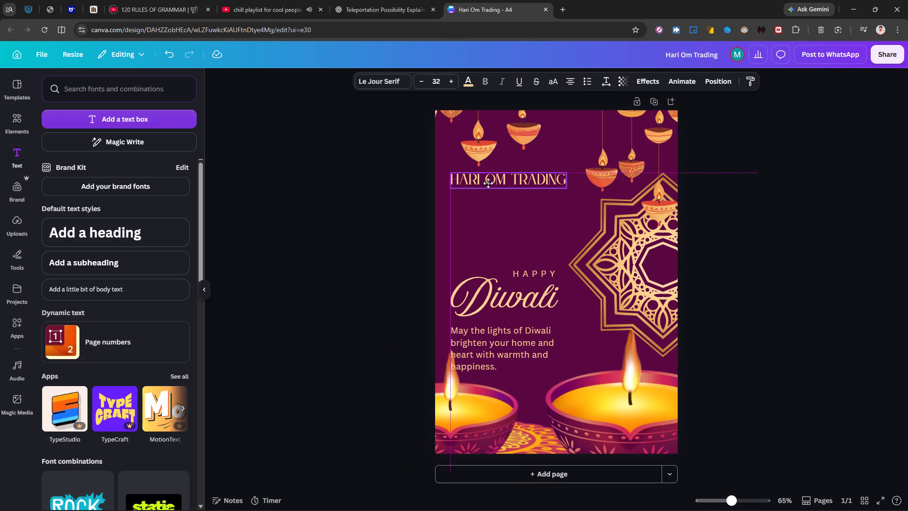
{"action": "left_click_drag", "start_coordinate": [488, 183], "coordinate": [488, 182]}
{"action": "left_click", "coordinate": [368, 197]}
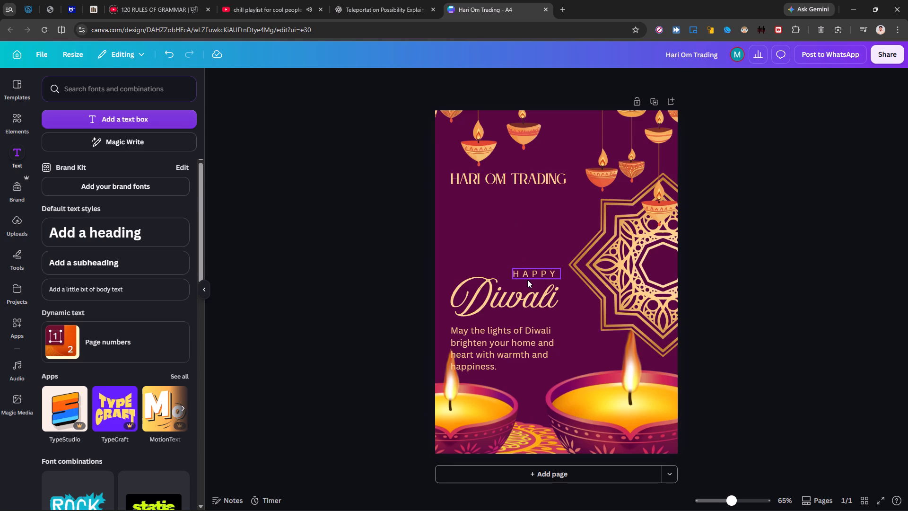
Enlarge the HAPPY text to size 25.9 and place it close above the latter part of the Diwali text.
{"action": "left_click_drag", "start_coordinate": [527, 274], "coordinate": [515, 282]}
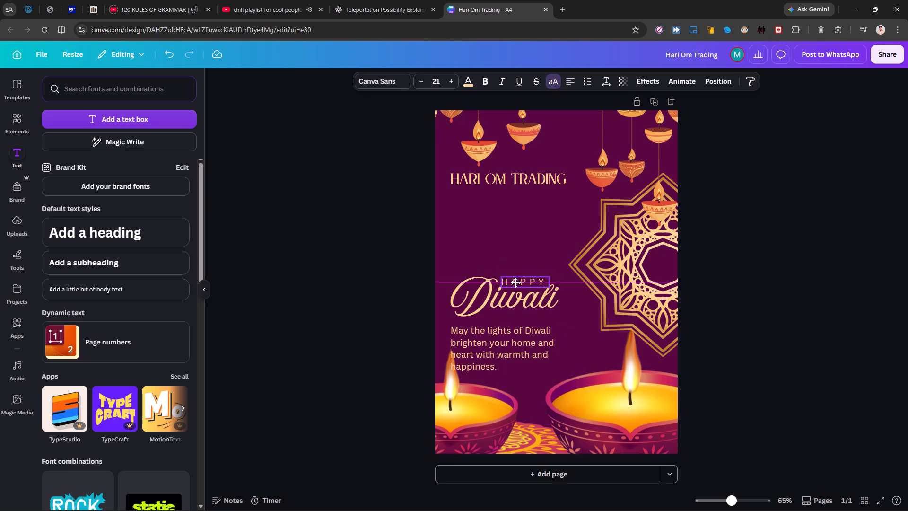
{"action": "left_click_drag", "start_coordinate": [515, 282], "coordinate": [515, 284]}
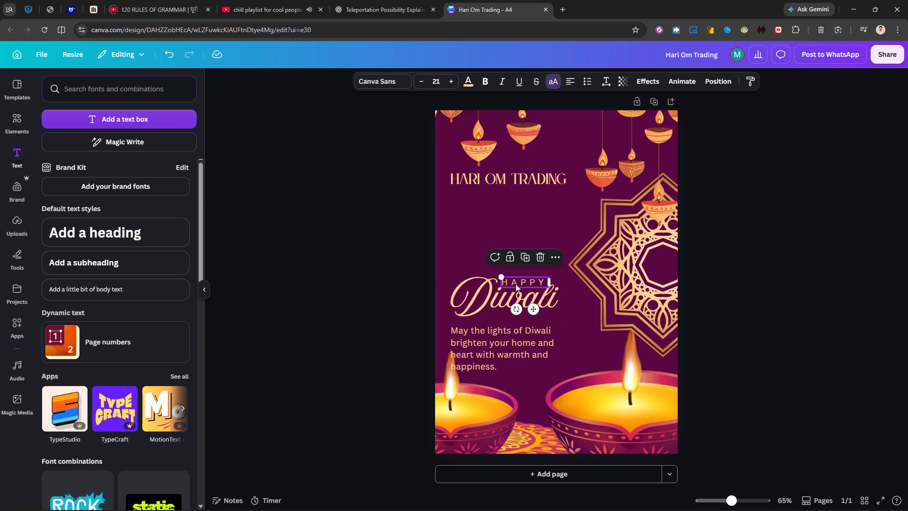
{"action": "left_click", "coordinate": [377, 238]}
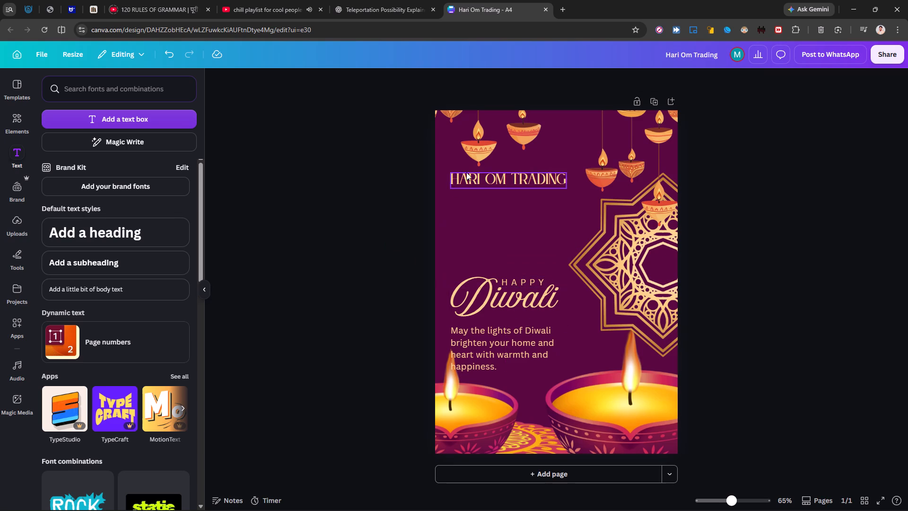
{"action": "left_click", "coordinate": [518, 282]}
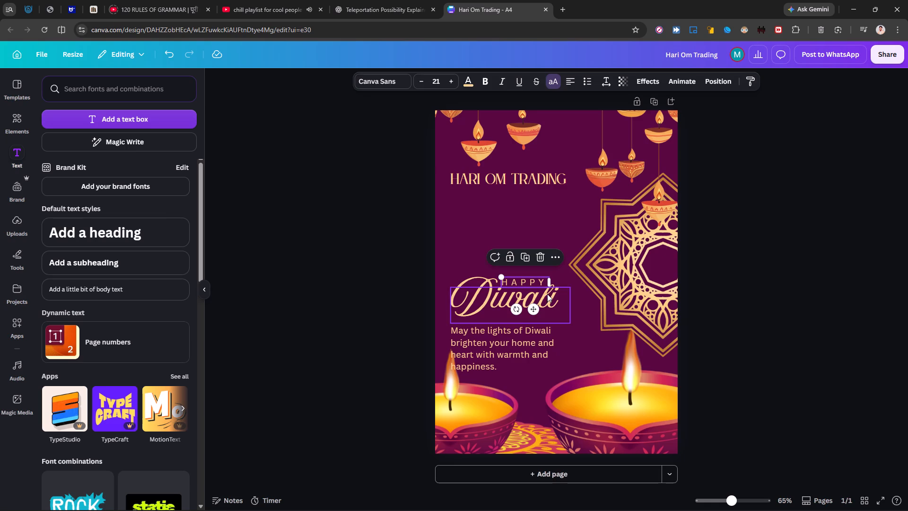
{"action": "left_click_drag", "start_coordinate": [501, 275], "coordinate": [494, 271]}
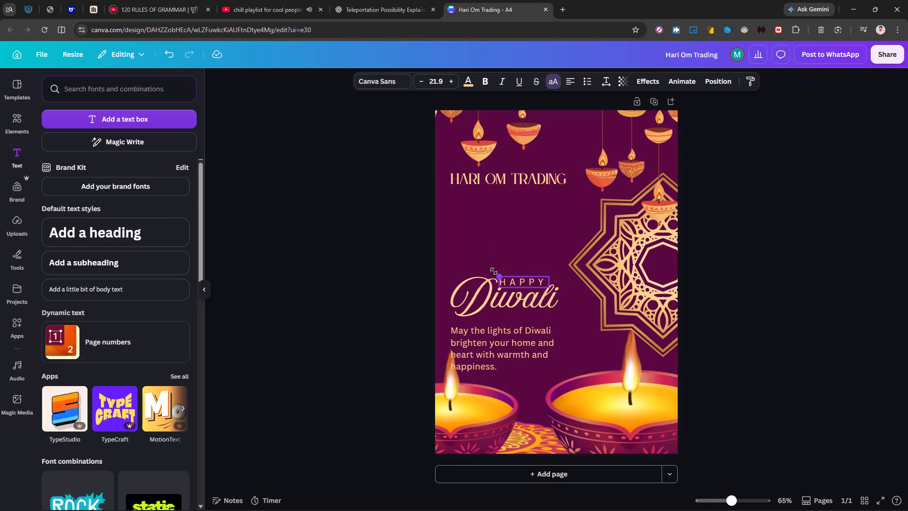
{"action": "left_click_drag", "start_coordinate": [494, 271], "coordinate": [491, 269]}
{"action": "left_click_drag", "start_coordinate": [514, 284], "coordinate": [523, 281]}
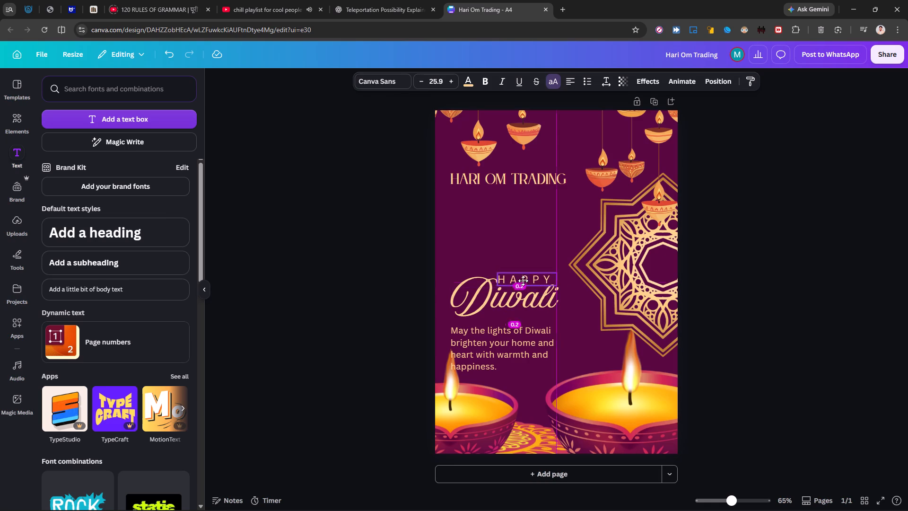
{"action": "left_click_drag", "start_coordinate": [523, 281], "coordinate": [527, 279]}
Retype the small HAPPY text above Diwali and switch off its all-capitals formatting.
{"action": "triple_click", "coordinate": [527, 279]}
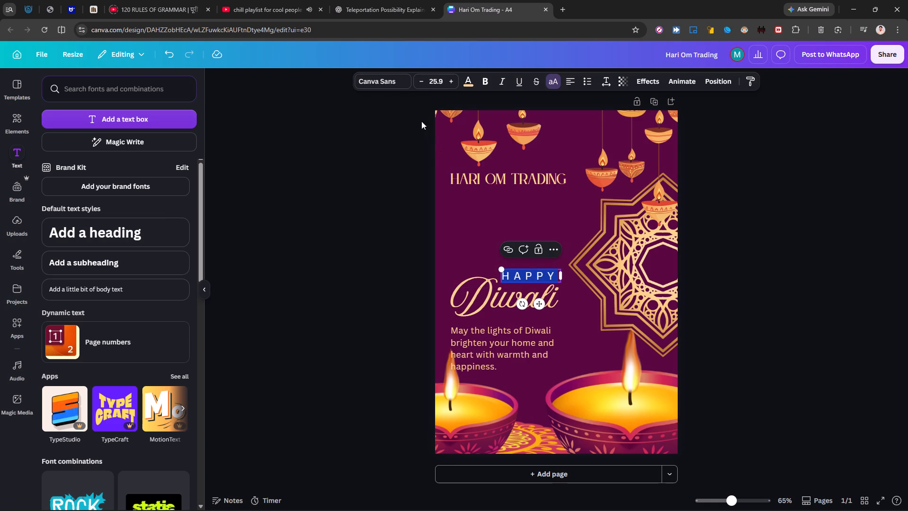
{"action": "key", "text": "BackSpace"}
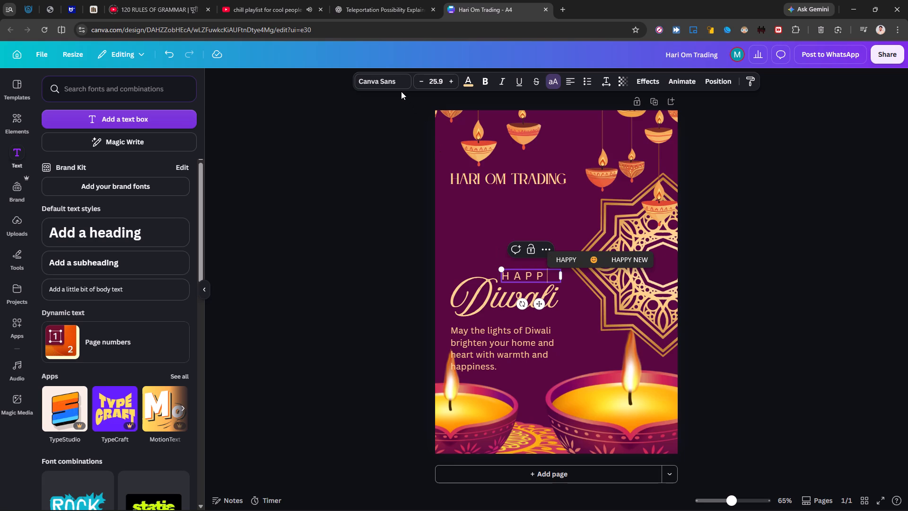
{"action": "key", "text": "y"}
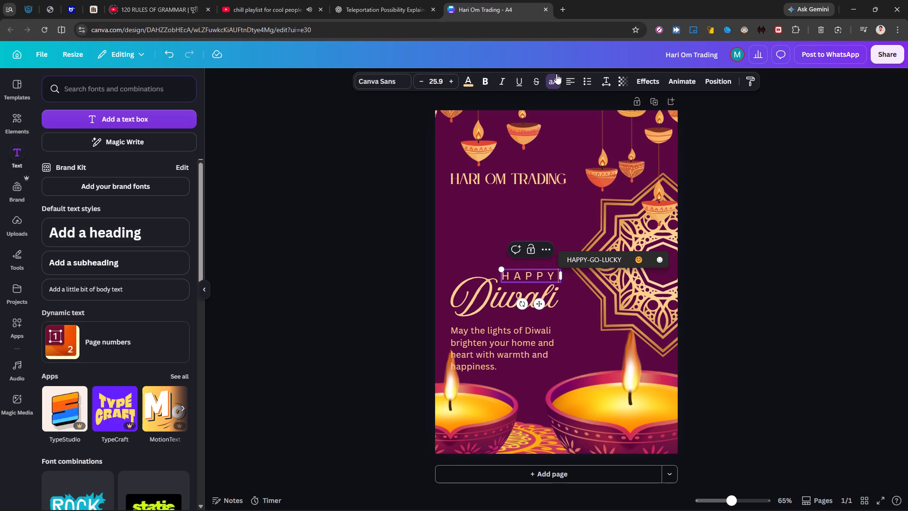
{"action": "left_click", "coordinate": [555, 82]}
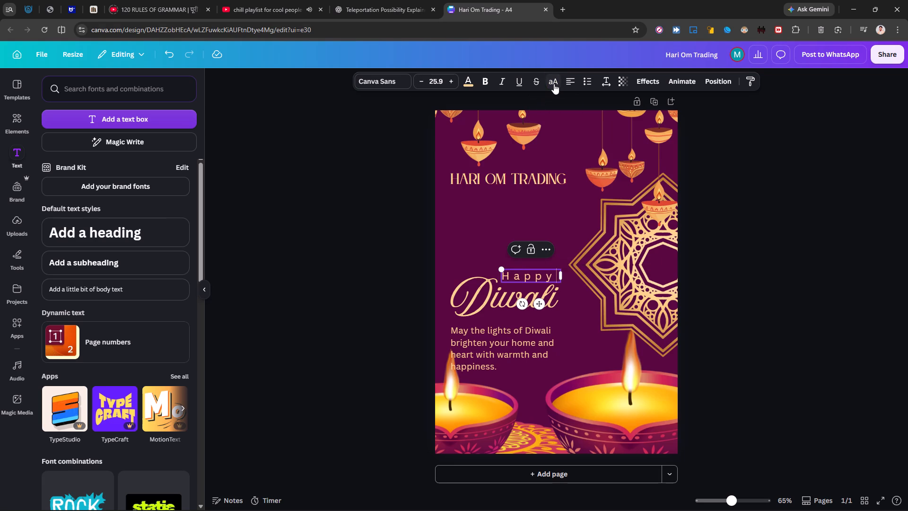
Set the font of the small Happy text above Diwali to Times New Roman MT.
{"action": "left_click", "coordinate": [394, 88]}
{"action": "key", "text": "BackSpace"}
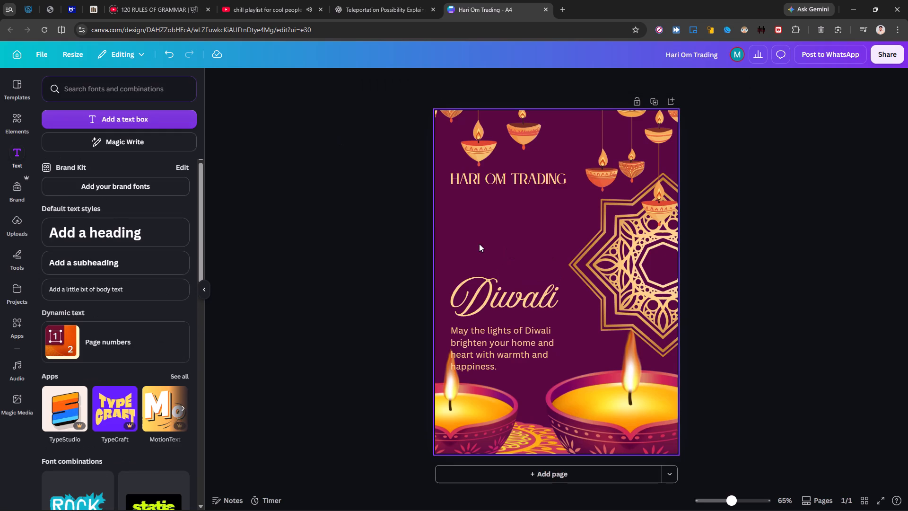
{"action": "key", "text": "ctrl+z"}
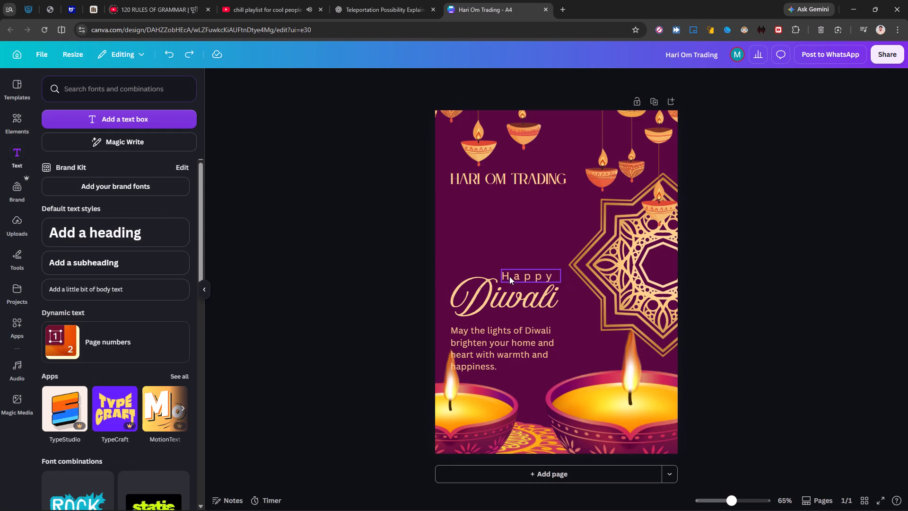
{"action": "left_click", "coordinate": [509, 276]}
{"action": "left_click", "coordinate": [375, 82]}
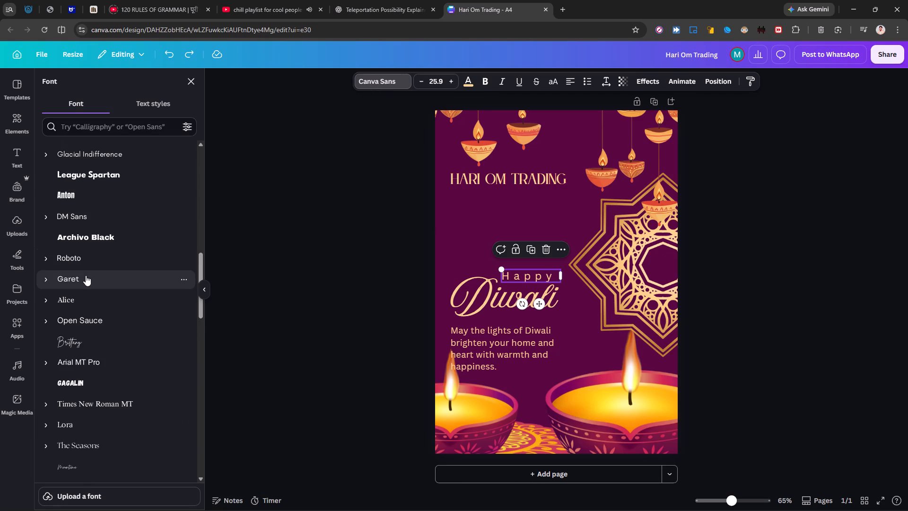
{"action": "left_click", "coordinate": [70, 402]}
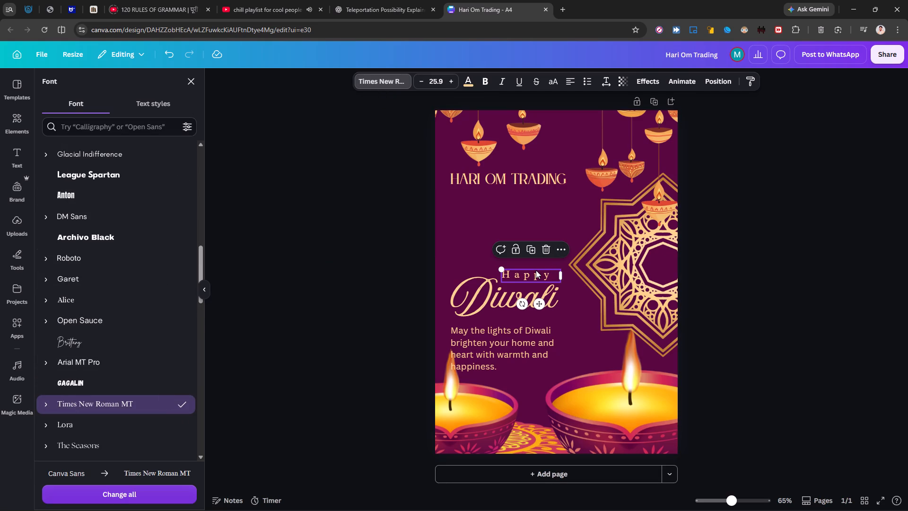
Delete the small Happy text above Diwali.
{"action": "left_click", "coordinate": [546, 247]}
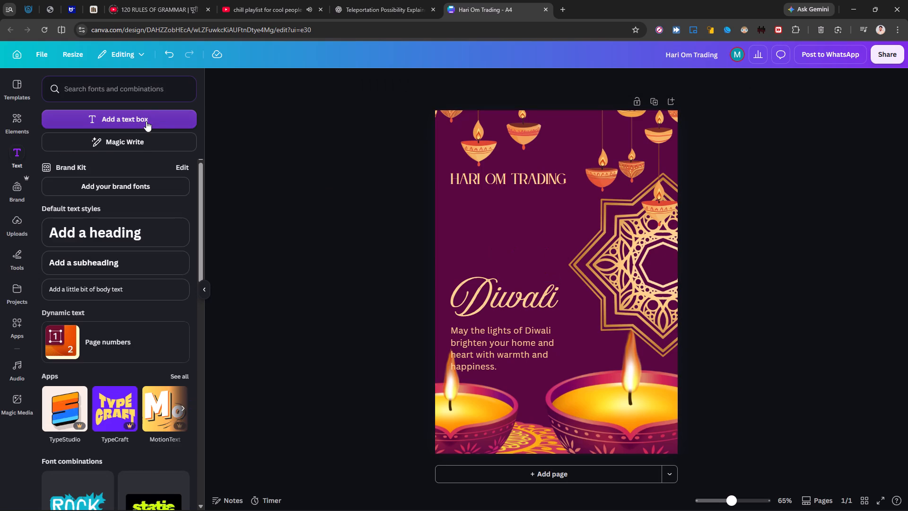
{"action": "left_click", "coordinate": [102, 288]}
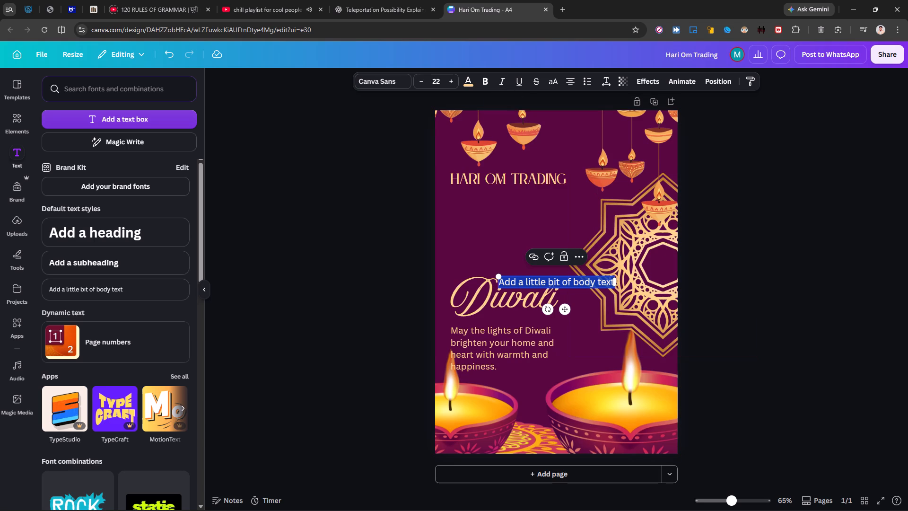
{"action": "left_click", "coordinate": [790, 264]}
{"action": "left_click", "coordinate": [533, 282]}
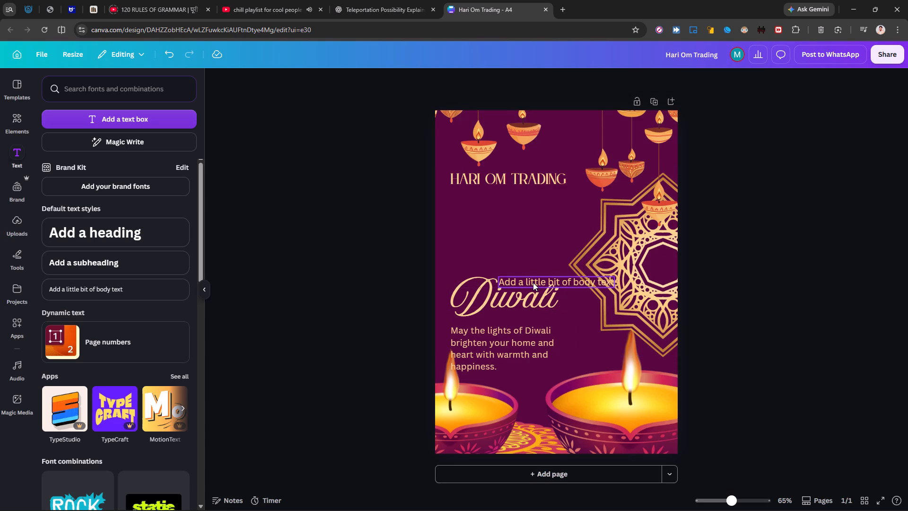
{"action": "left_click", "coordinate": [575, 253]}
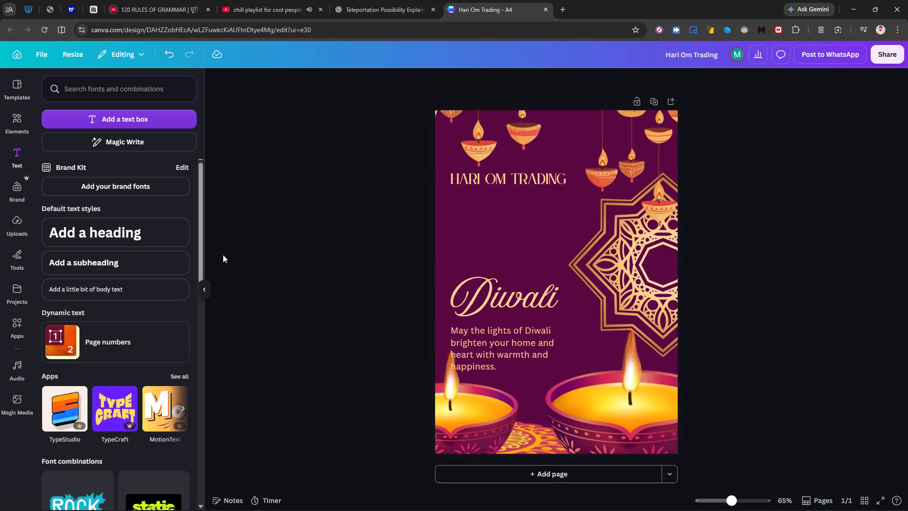
Add a subheading text box over the Diwali text and make it read HAPPY in capitals.
{"action": "left_click", "coordinate": [91, 268]}
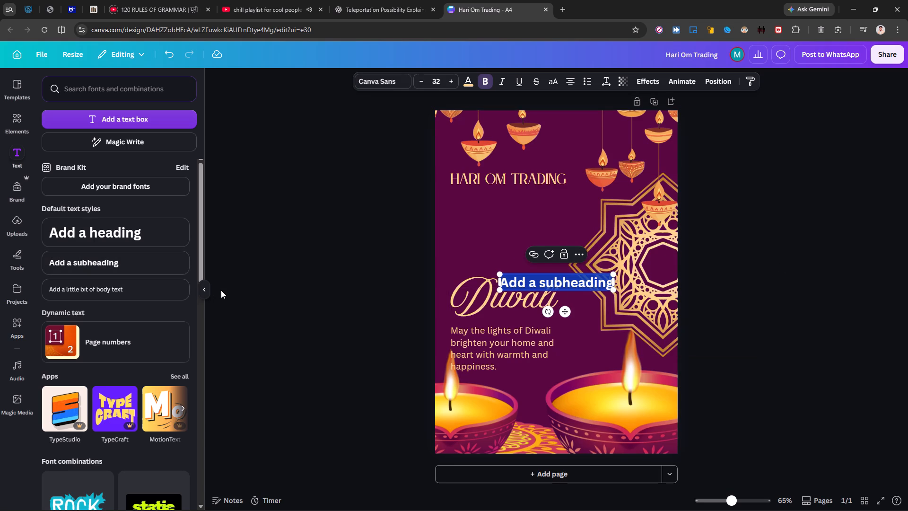
{"action": "key", "text": "y"}
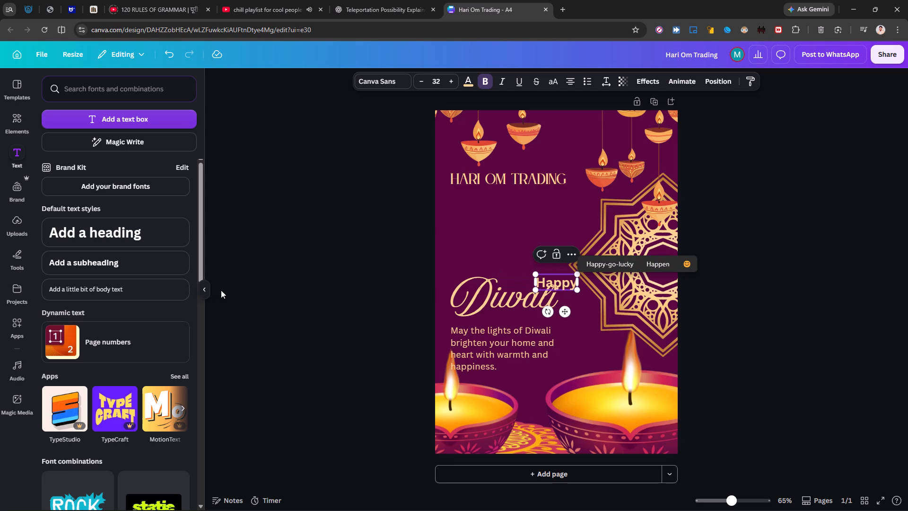
{"action": "double_click", "coordinate": [372, 77]}
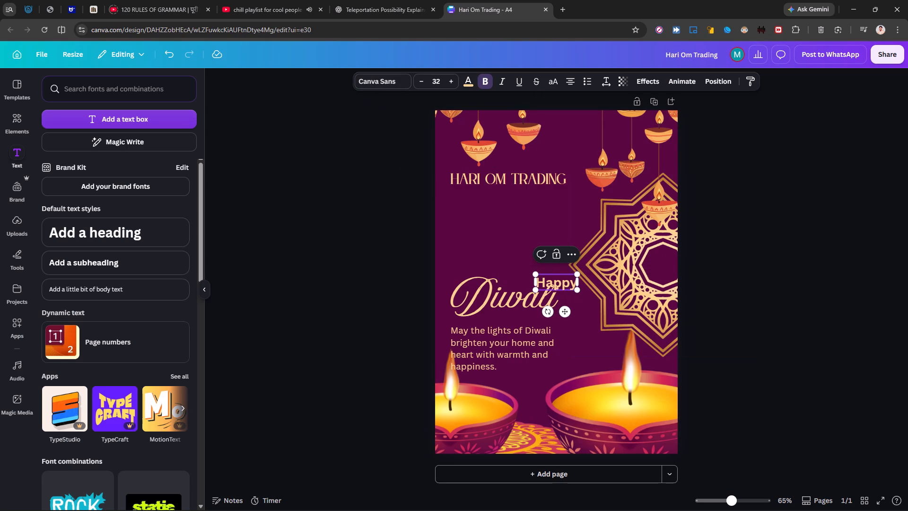
{"action": "triple_click", "coordinate": [547, 284]}
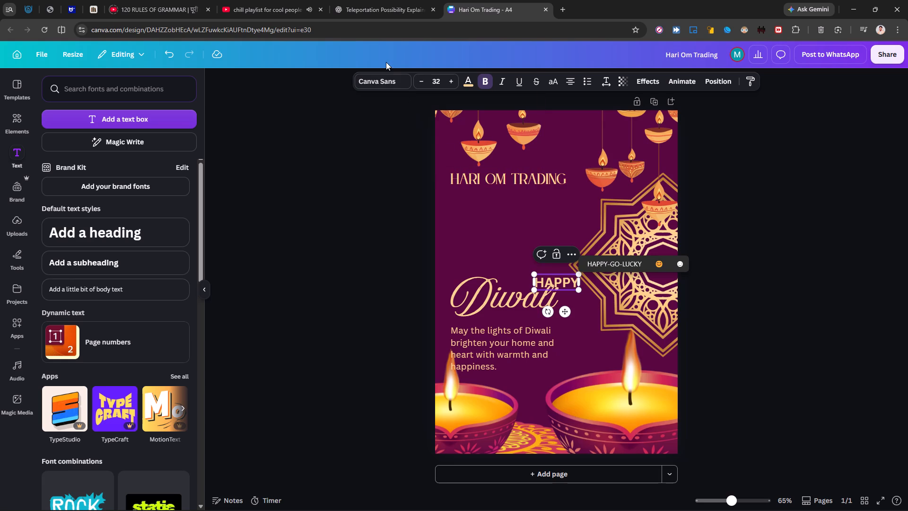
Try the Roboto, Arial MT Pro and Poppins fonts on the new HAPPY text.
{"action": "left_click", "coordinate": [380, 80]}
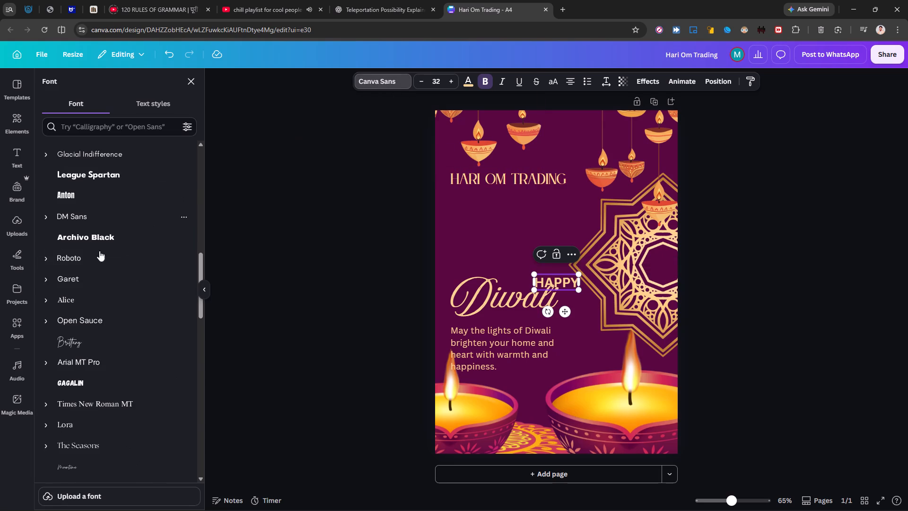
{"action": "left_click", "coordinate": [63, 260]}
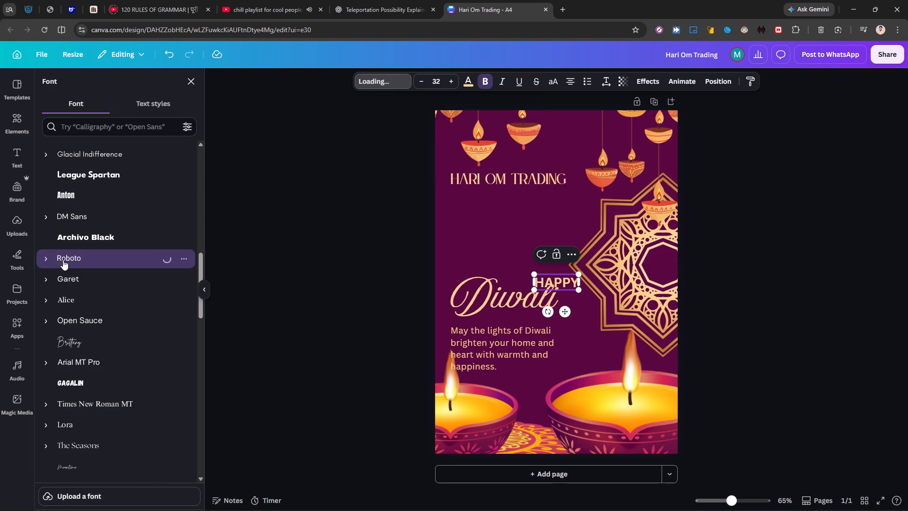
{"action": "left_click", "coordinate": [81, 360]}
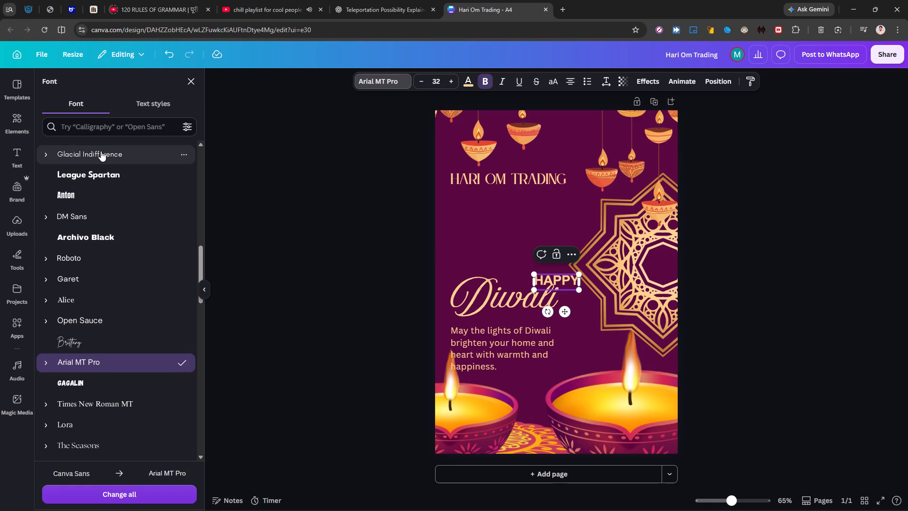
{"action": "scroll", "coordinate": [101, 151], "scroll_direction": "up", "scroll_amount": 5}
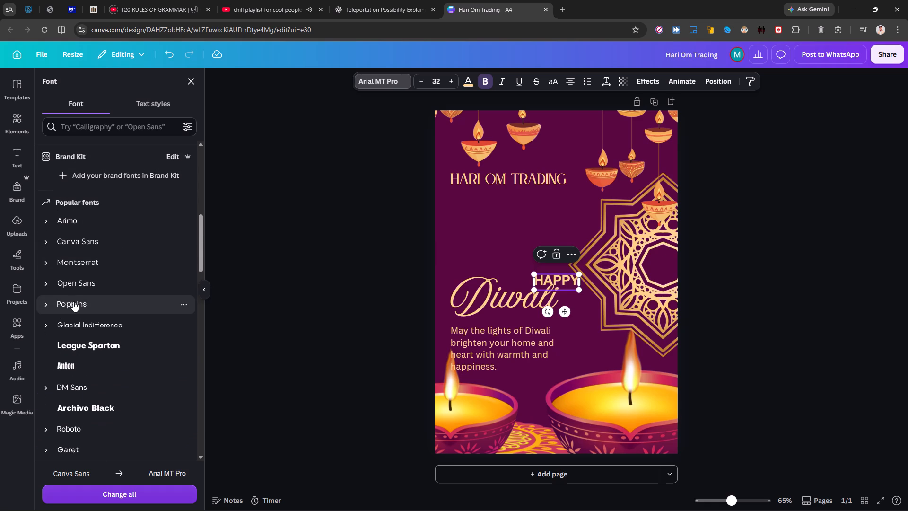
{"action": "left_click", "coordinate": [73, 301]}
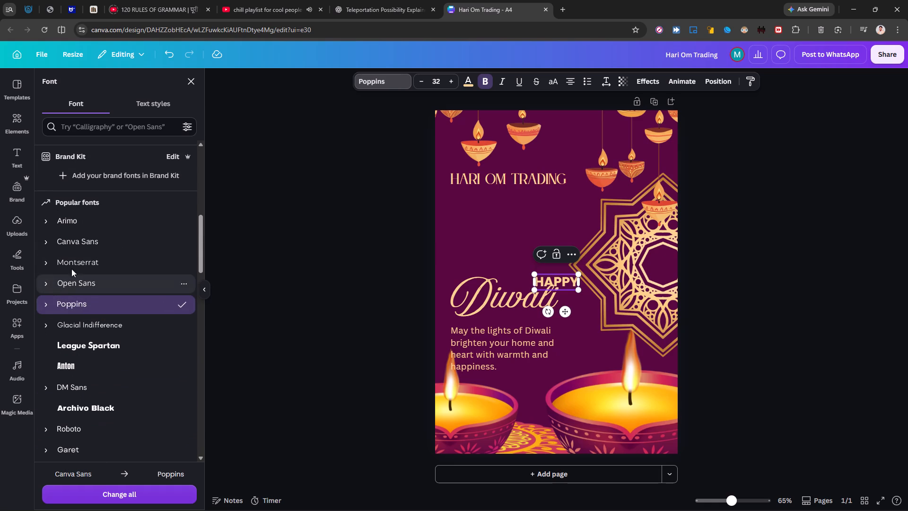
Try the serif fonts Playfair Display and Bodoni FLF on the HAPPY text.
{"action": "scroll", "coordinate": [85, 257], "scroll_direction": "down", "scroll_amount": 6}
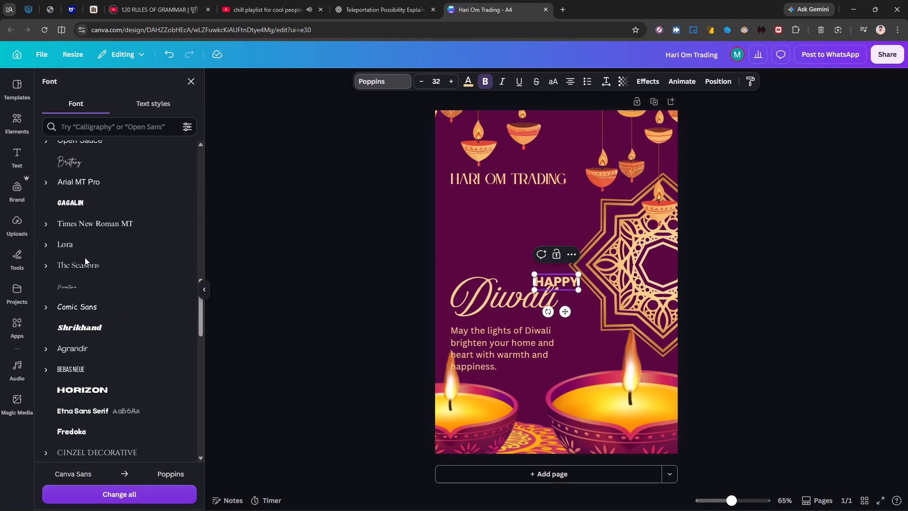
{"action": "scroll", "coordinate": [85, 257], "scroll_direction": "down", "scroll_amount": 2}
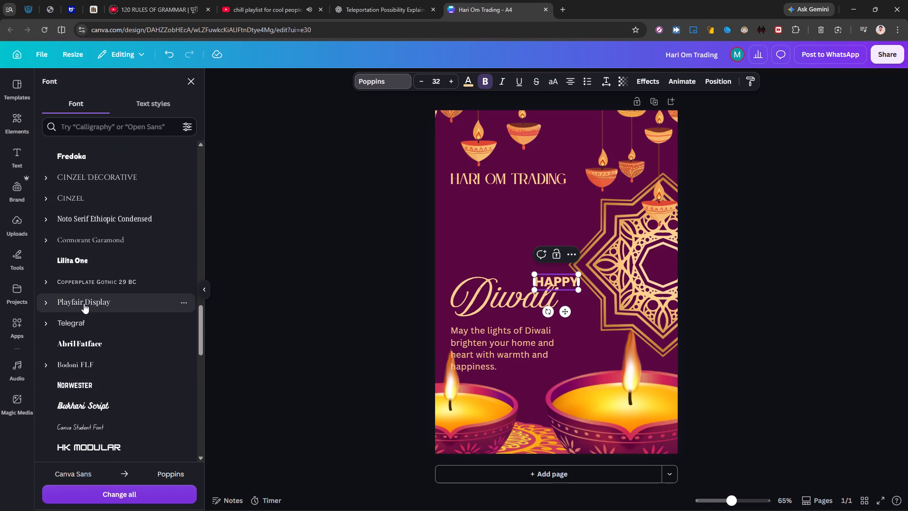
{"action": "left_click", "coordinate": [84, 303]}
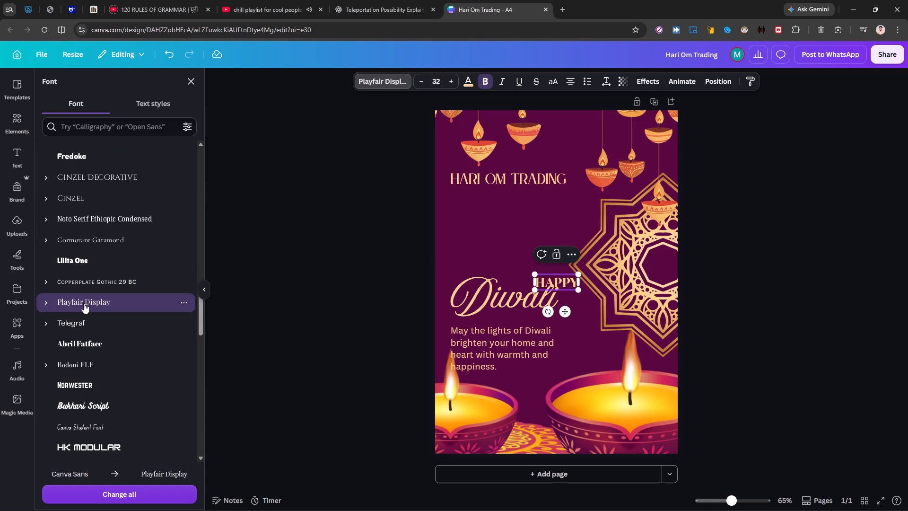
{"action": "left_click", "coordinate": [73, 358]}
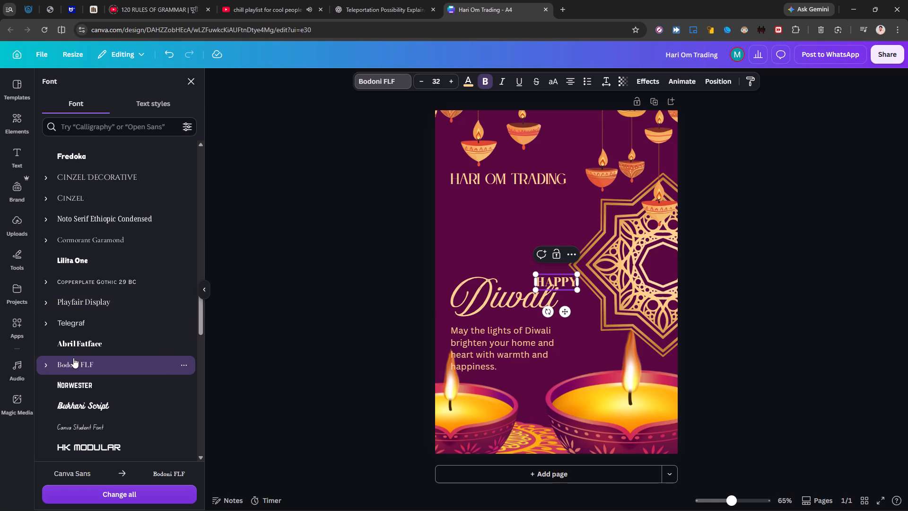
Try Canva Student Font and Hangyaboly on the HAPPY text, and settle on the Alex Brush font.
{"action": "scroll", "coordinate": [108, 340], "scroll_direction": "down", "scroll_amount": 1}
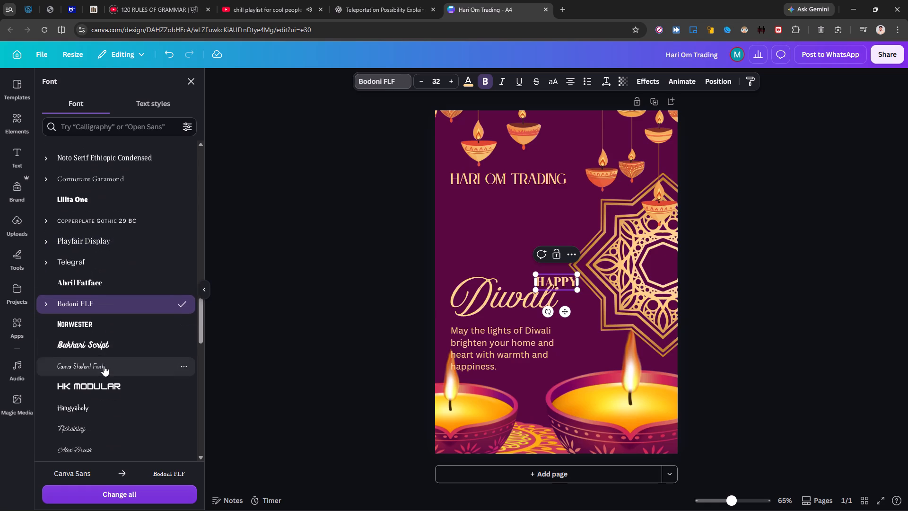
{"action": "left_click", "coordinate": [103, 370]}
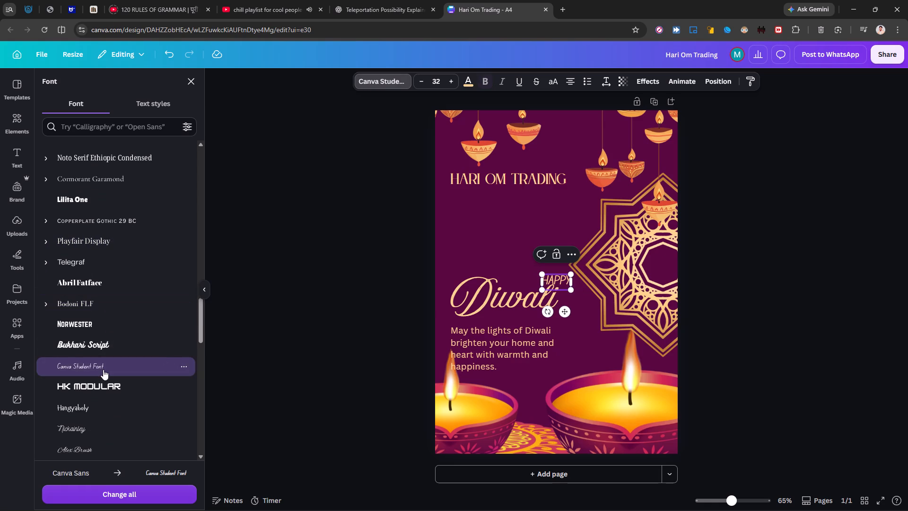
{"action": "left_click", "coordinate": [71, 413]}
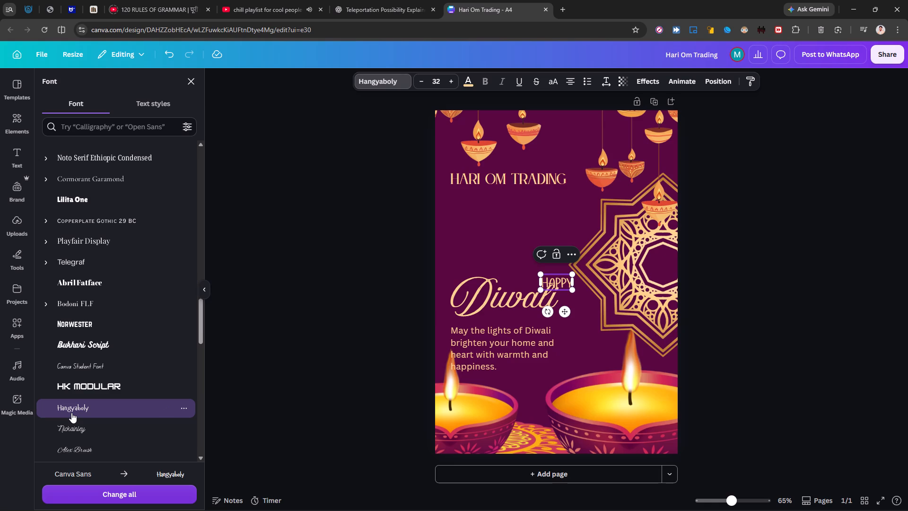
{"action": "left_click", "coordinate": [89, 441]}
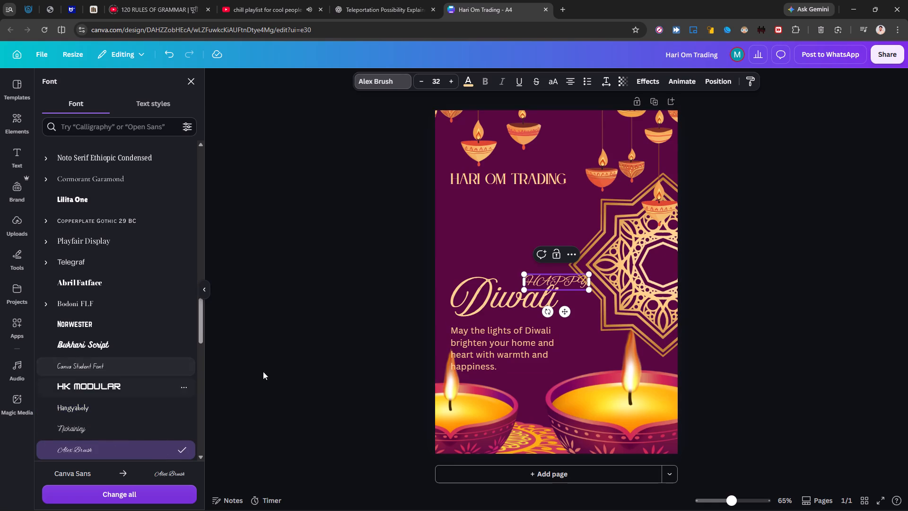
Replace the HAPPY text with "Happy" in mixed case.
{"action": "double_click", "coordinate": [554, 283]}
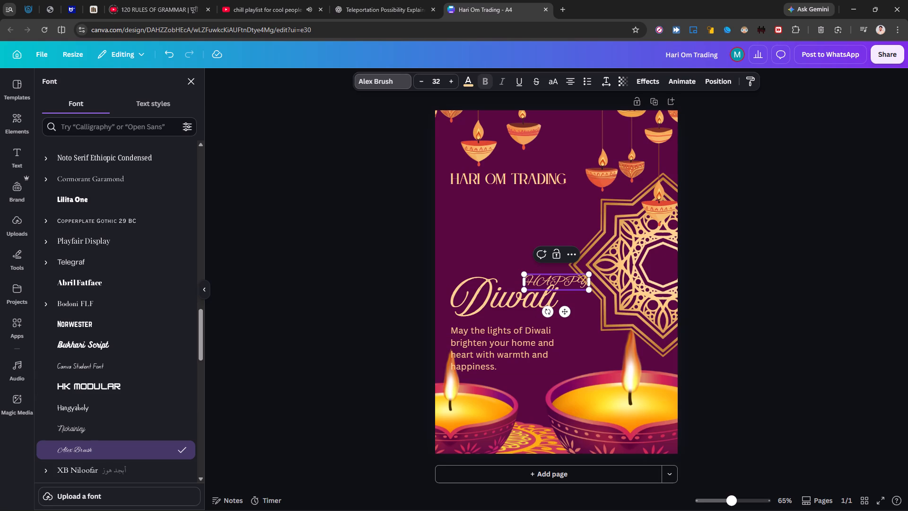
{"action": "left_click", "coordinate": [554, 283]}
{"action": "double_click", "coordinate": [554, 283]}
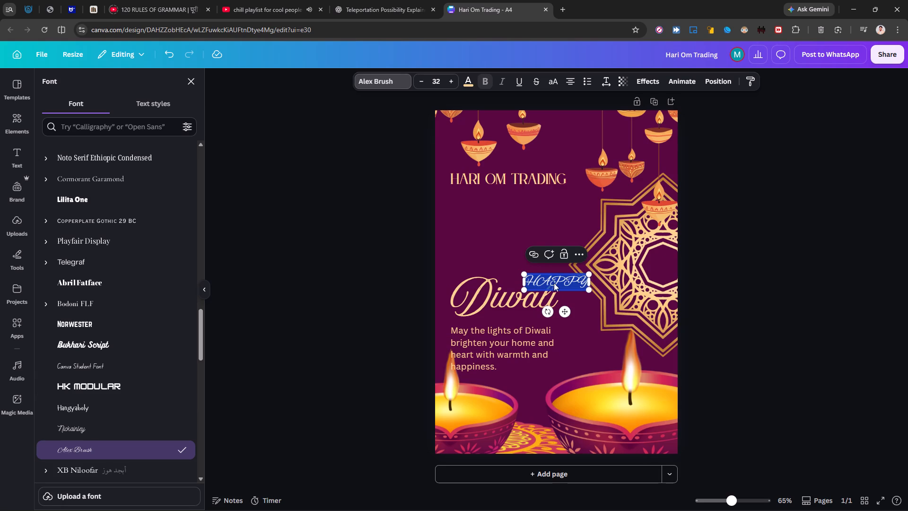
{"action": "key", "text": "BackSpace"}
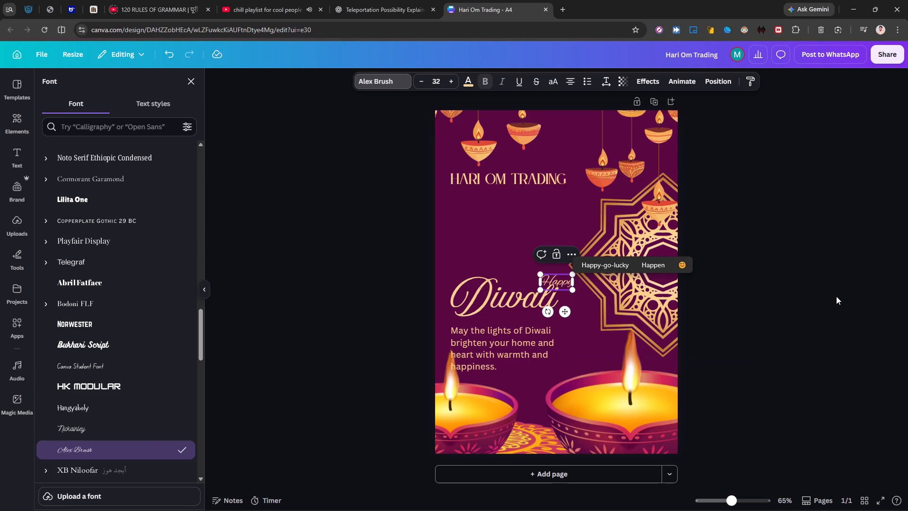
{"action": "left_click", "coordinate": [836, 296]}
Enlarge the Happy text to about size 53.7 and position it just above the end of the word Diwali.
{"action": "double_click", "coordinate": [552, 284]}
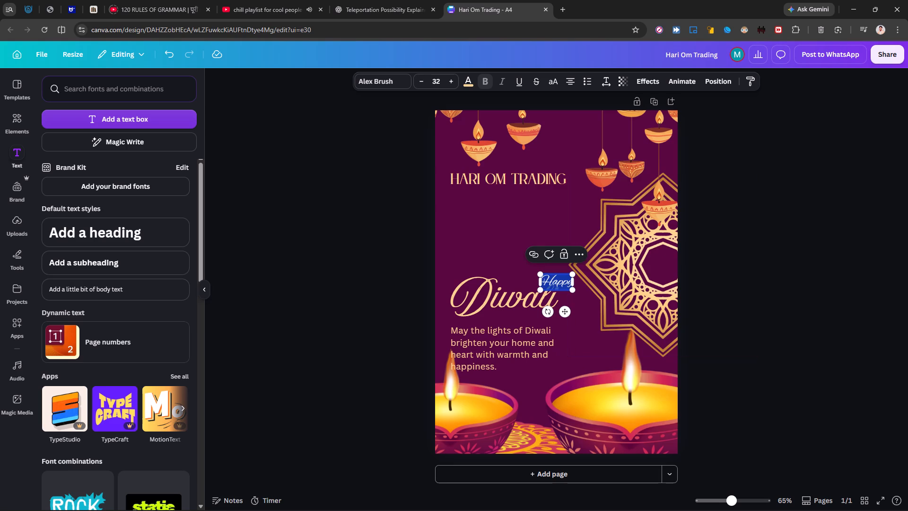
{"action": "left_click_drag", "start_coordinate": [566, 311], "coordinate": [527, 308]}
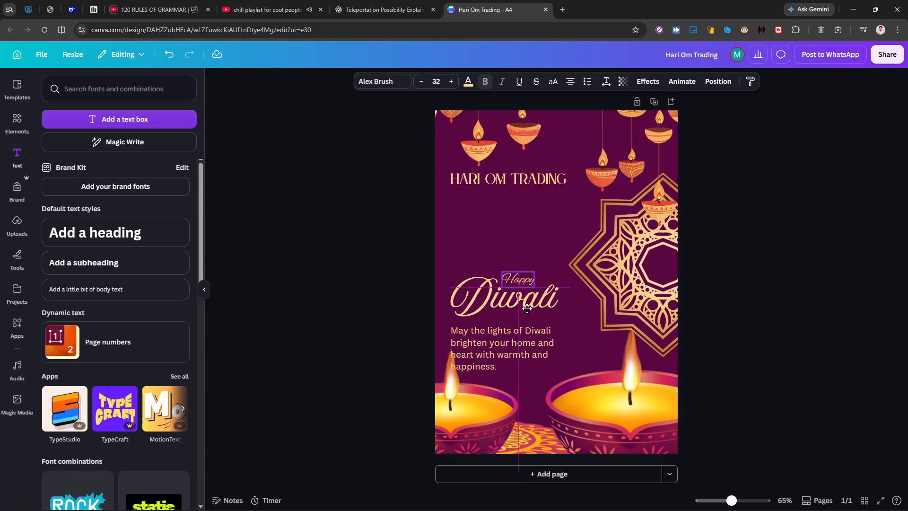
{"action": "left_click_drag", "start_coordinate": [527, 308], "coordinate": [527, 308]}
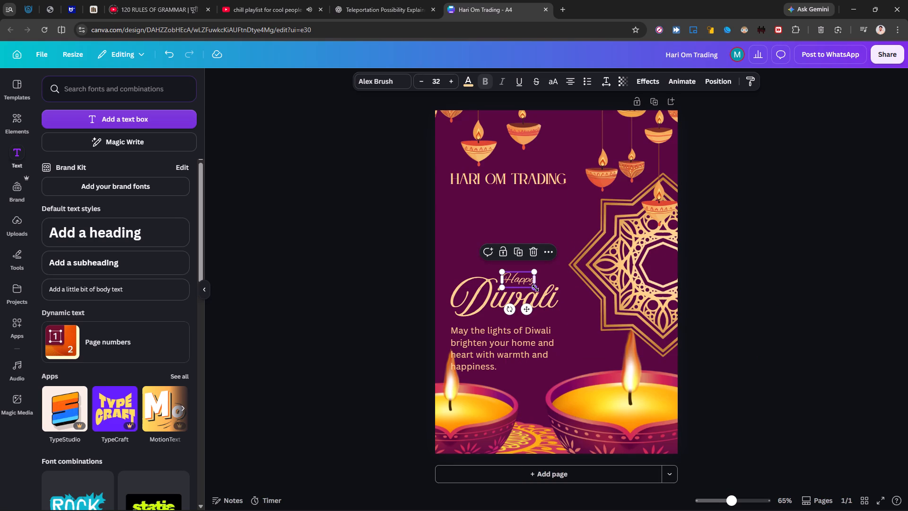
{"action": "left_click_drag", "start_coordinate": [535, 288], "coordinate": [548, 299]}
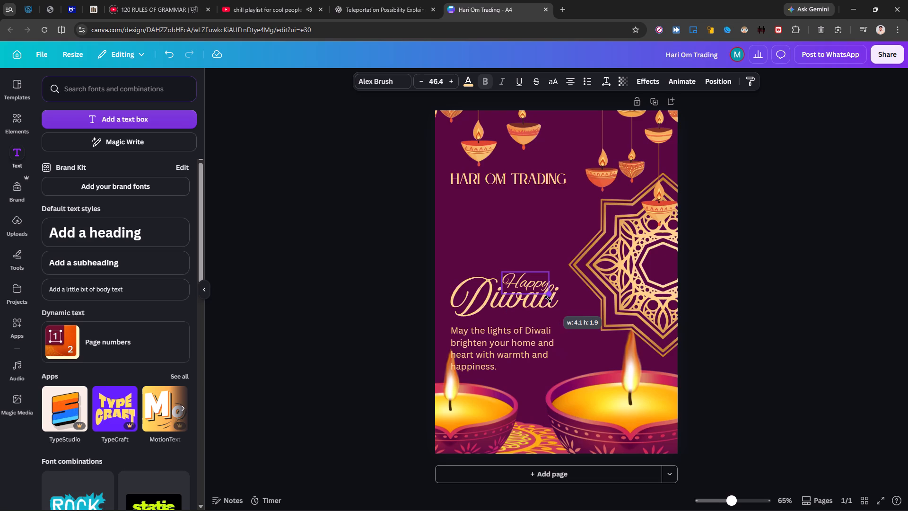
{"action": "left_click_drag", "start_coordinate": [548, 299], "coordinate": [554, 303]}
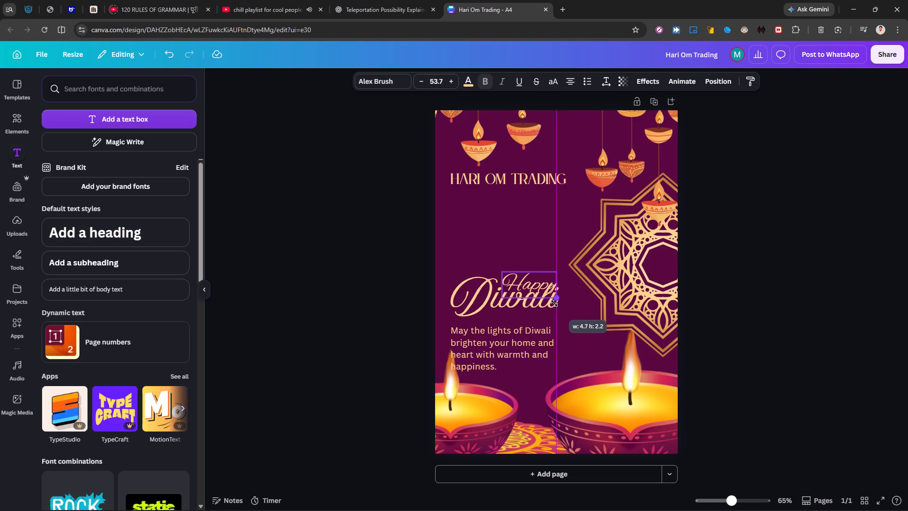
{"action": "left_click_drag", "start_coordinate": [554, 303], "coordinate": [554, 304]}
{"action": "left_click_drag", "start_coordinate": [525, 282], "coordinate": [528, 272]}
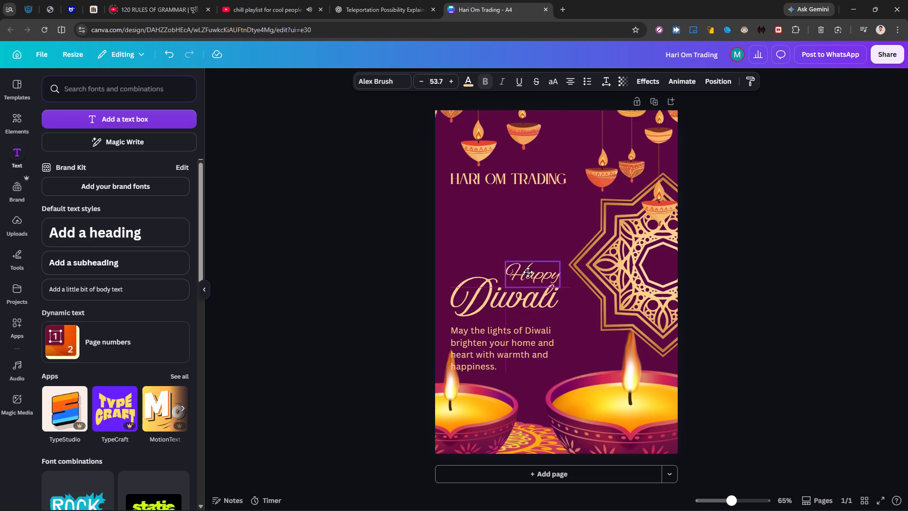
{"action": "left_click_drag", "start_coordinate": [528, 272], "coordinate": [531, 275]}
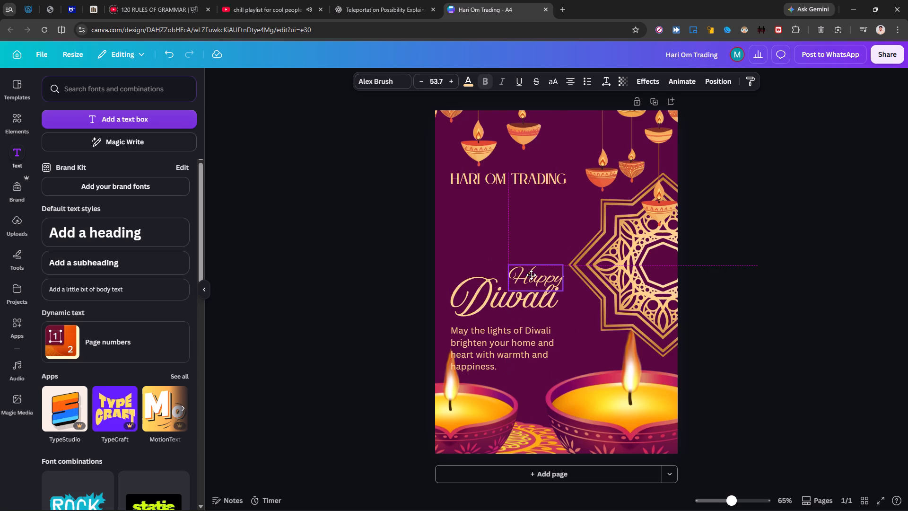
{"action": "left_click_drag", "start_coordinate": [531, 275], "coordinate": [535, 275]}
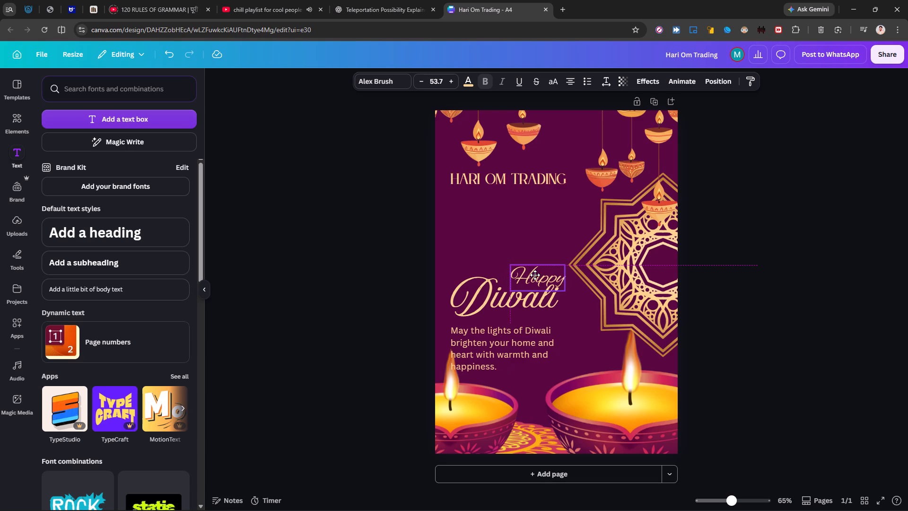
{"action": "left_click_drag", "start_coordinate": [535, 275], "coordinate": [538, 274]}
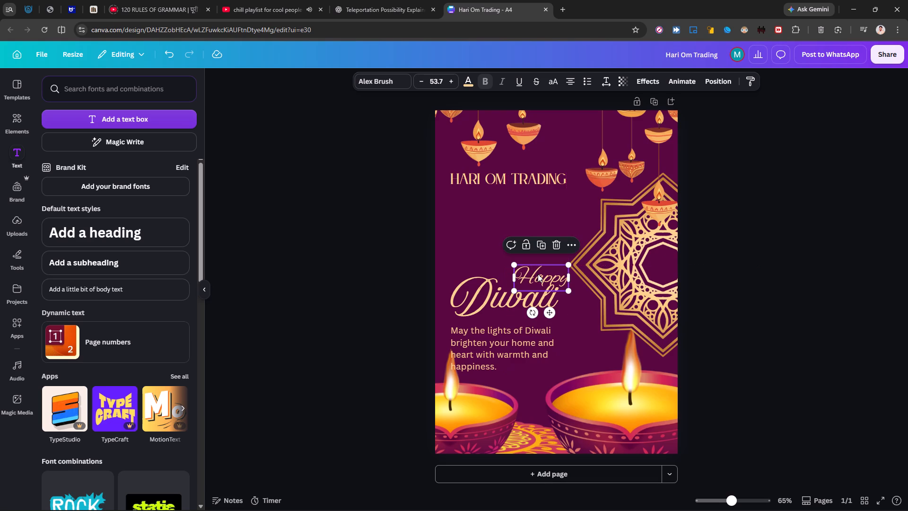
{"action": "left_click", "coordinate": [319, 277]}
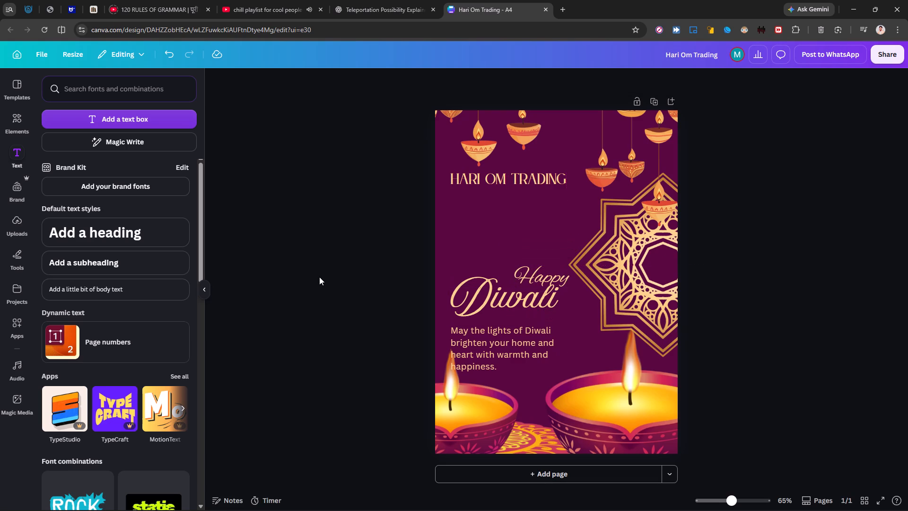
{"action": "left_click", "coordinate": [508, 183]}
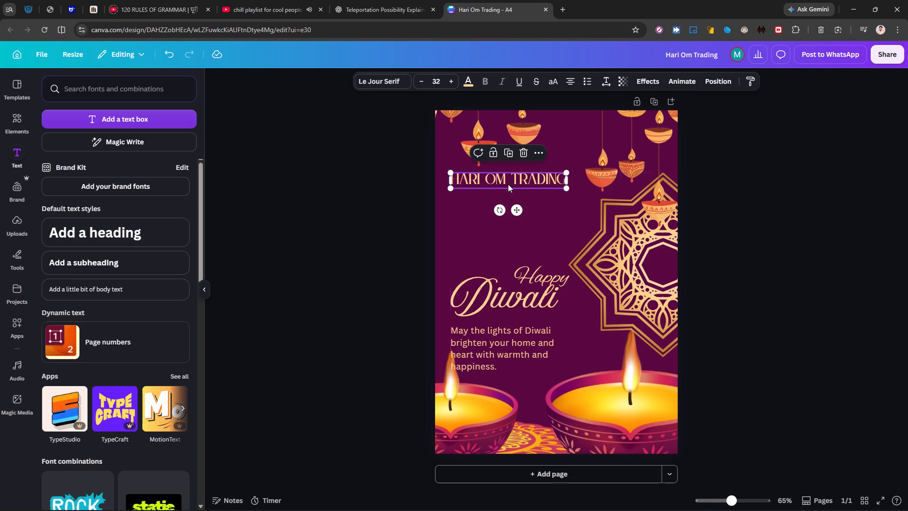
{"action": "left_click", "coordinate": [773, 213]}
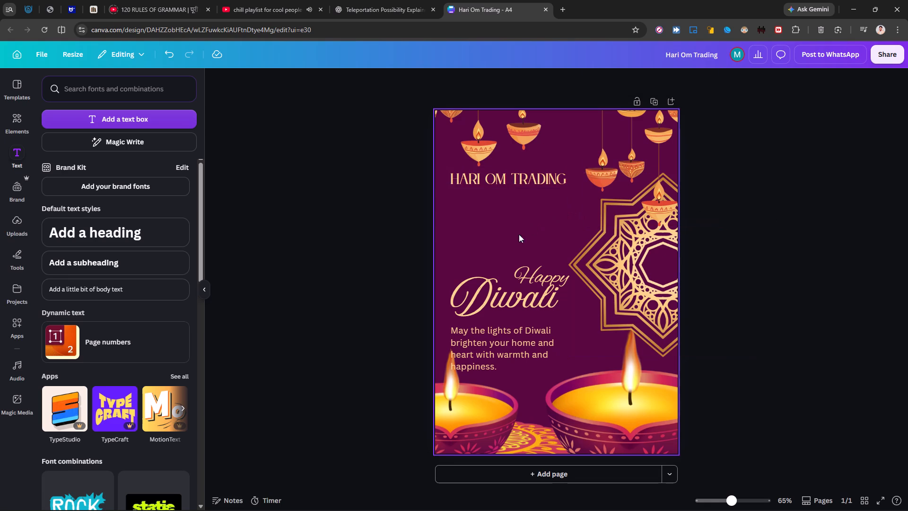
Add a body text box reading "Wishes you" and place it just above the Happy text.
{"action": "left_click", "coordinate": [92, 281]}
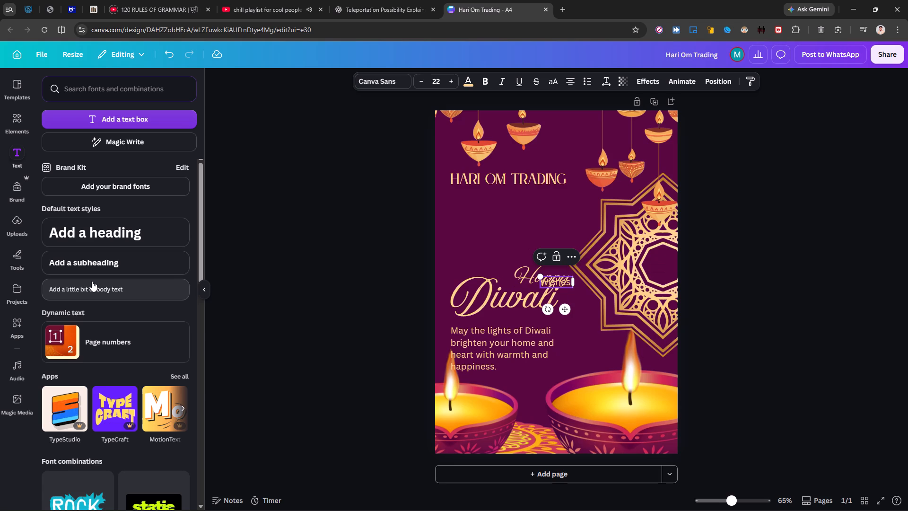
{"action": "type", "text": "you"}
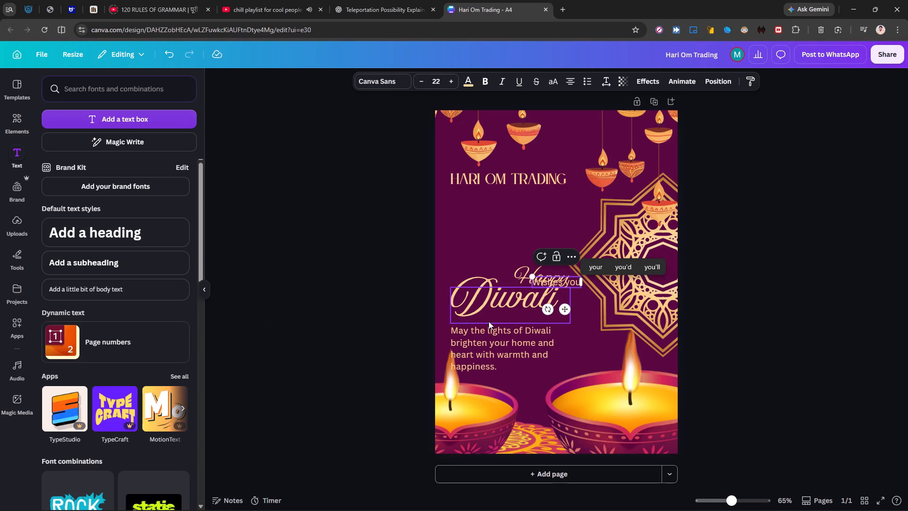
{"action": "left_click_drag", "start_coordinate": [567, 307], "coordinate": [505, 275]}
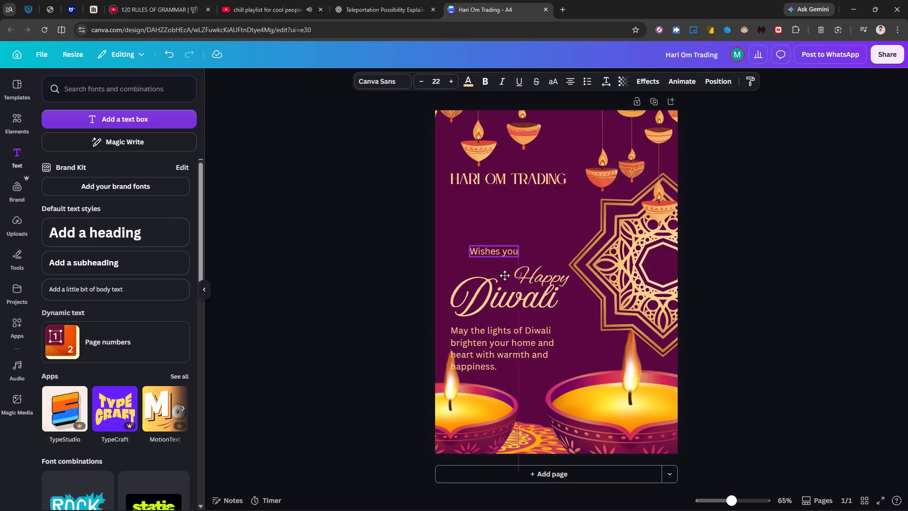
{"action": "left_click_drag", "start_coordinate": [505, 275], "coordinate": [519, 282]}
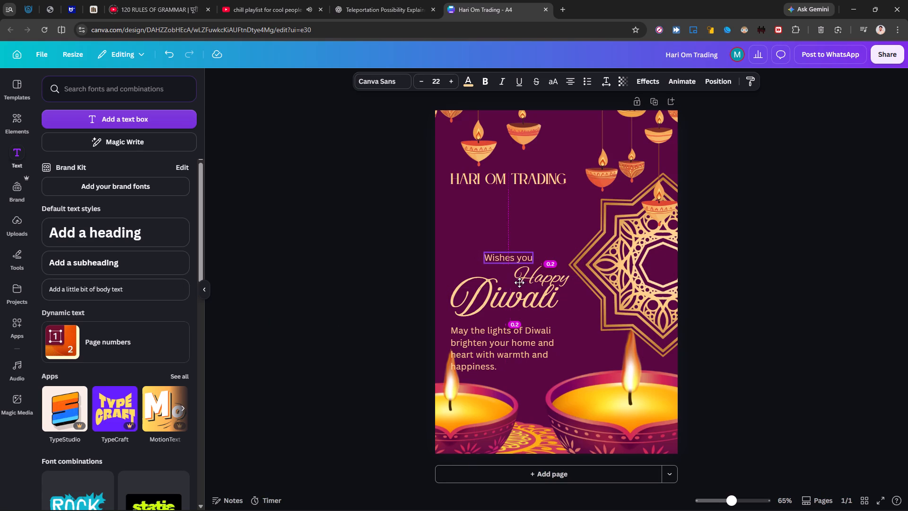
{"action": "left_click_drag", "start_coordinate": [519, 282], "coordinate": [517, 283]}
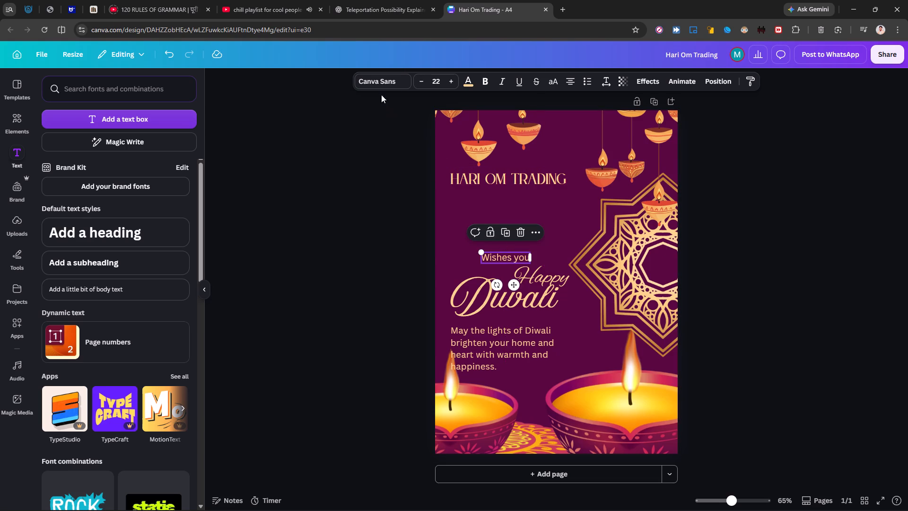
Search the fonts for calligraphy and apply Burgues Script to the Wishes you text.
{"action": "left_click", "coordinate": [378, 82]}
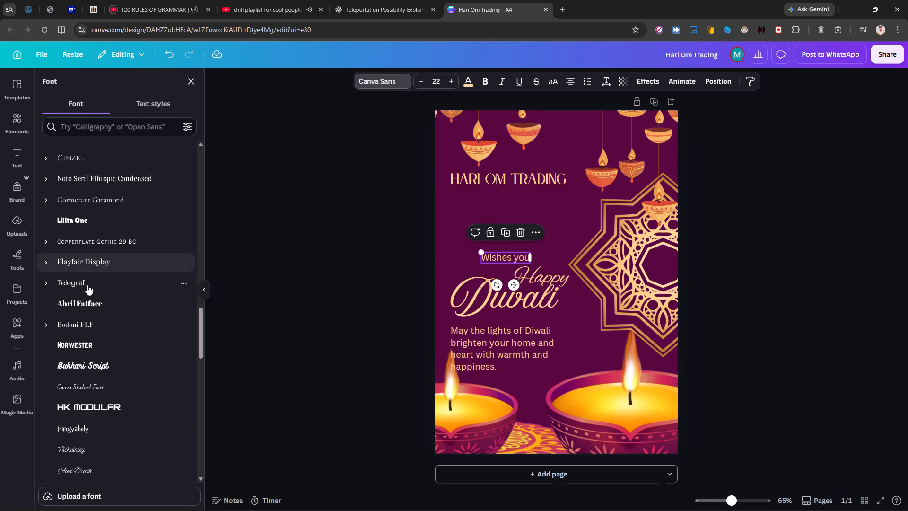
{"action": "left_click", "coordinate": [97, 122]}
{"action": "type", "text": "calii"}
{"action": "key", "text": "BackSpace"}
{"action": "key", "text": "BackSpace"}
{"action": "key", "text": "l"}
{"action": "key", "text": "i"}
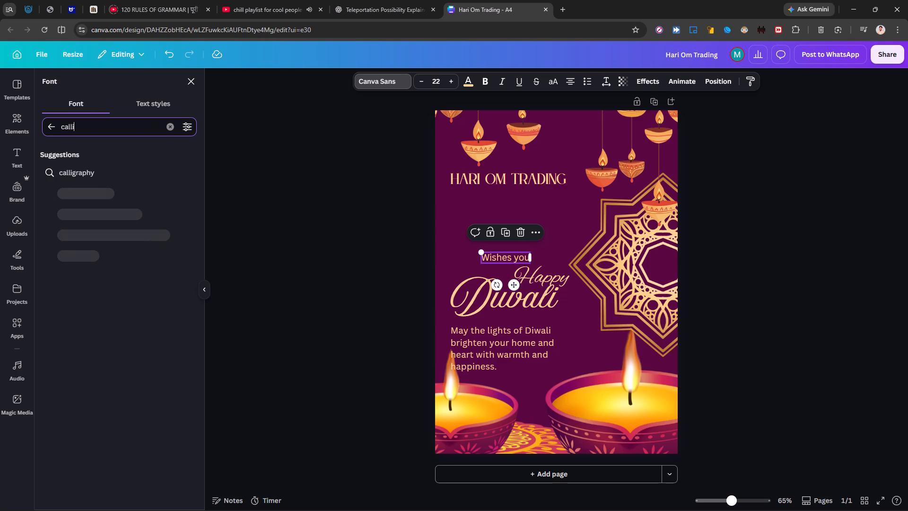
{"action": "left_click", "coordinate": [82, 171]}
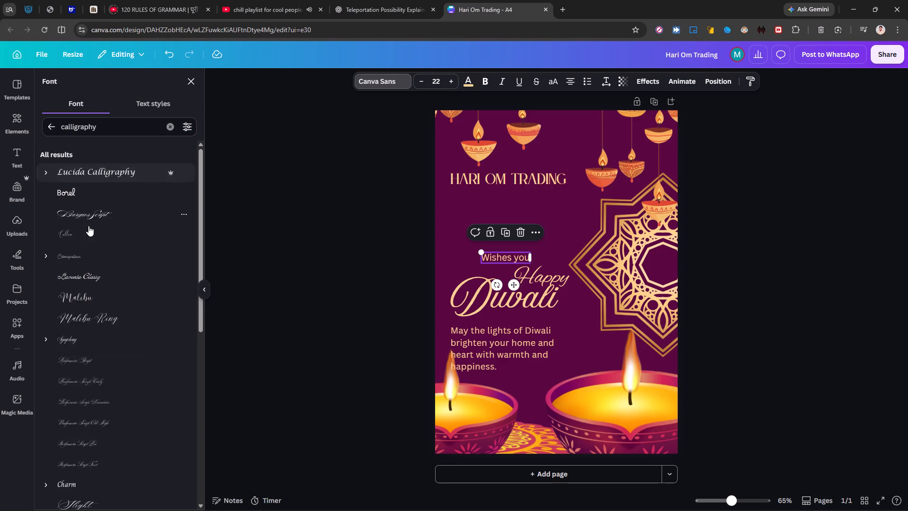
{"action": "left_click", "coordinate": [100, 215]}
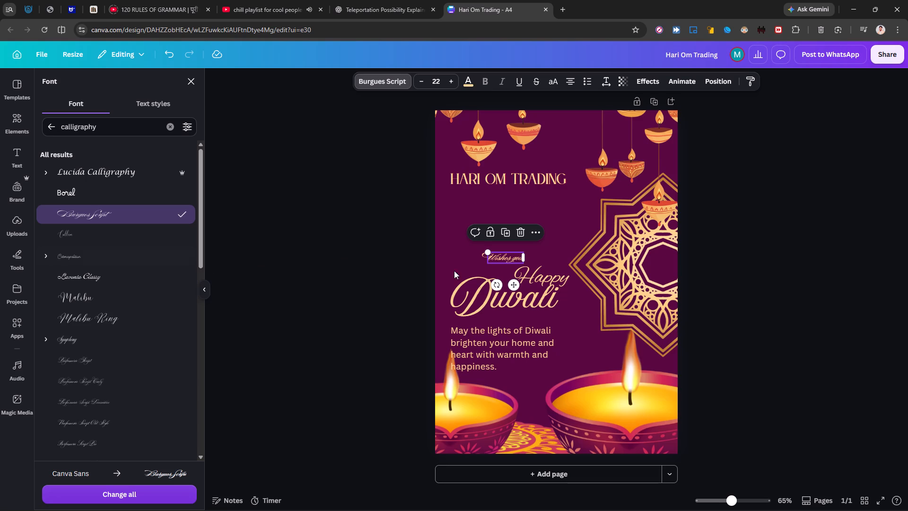
Enlarge the Wishes you text to about size 39.6 and shift it back over the Happy Diwali lettering.
{"action": "left_click_drag", "start_coordinate": [489, 254], "coordinate": [452, 252]}
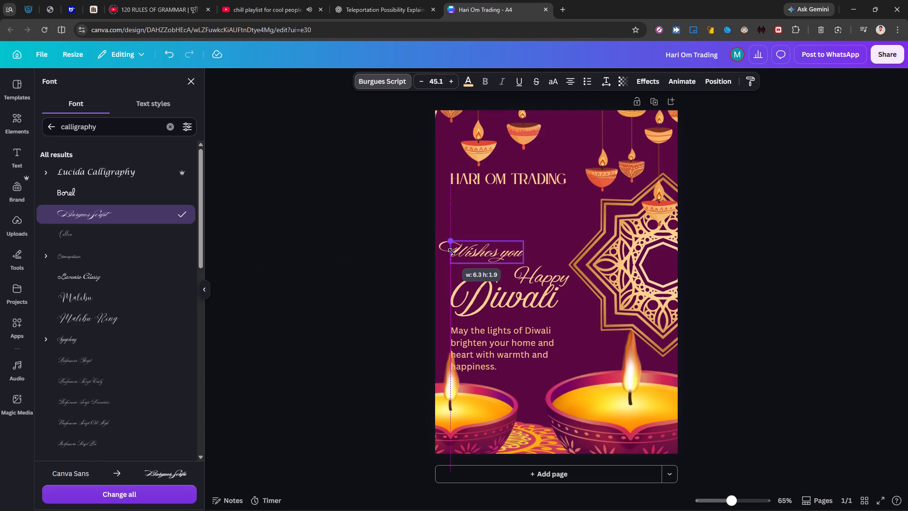
{"action": "left_click_drag", "start_coordinate": [452, 252], "coordinate": [457, 253]}
{"action": "left_click_drag", "start_coordinate": [498, 284], "coordinate": [515, 284]}
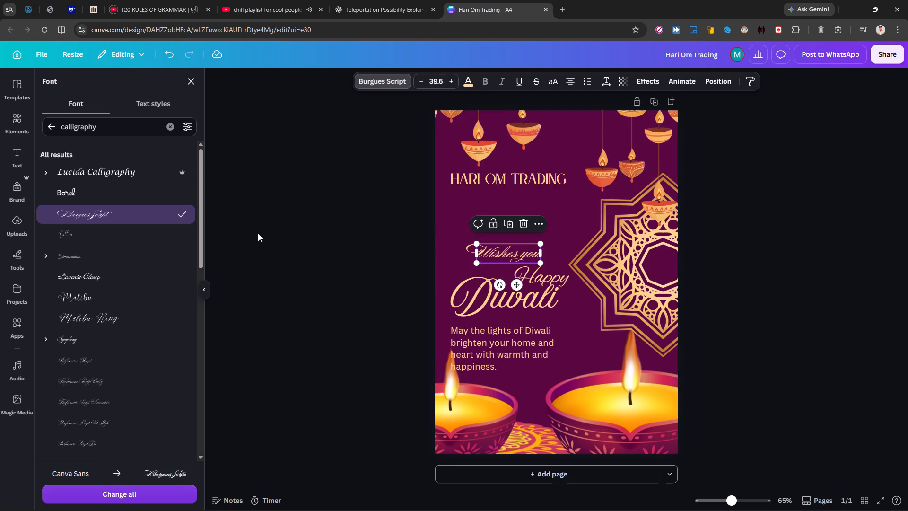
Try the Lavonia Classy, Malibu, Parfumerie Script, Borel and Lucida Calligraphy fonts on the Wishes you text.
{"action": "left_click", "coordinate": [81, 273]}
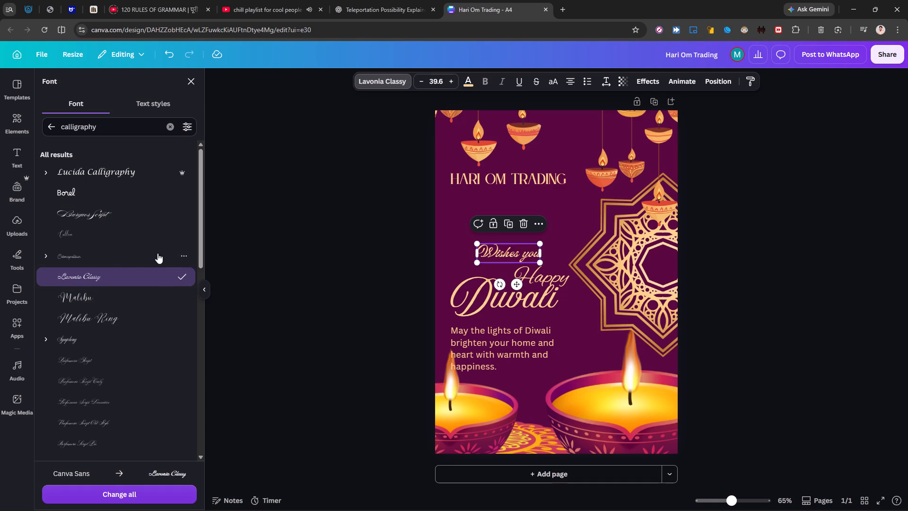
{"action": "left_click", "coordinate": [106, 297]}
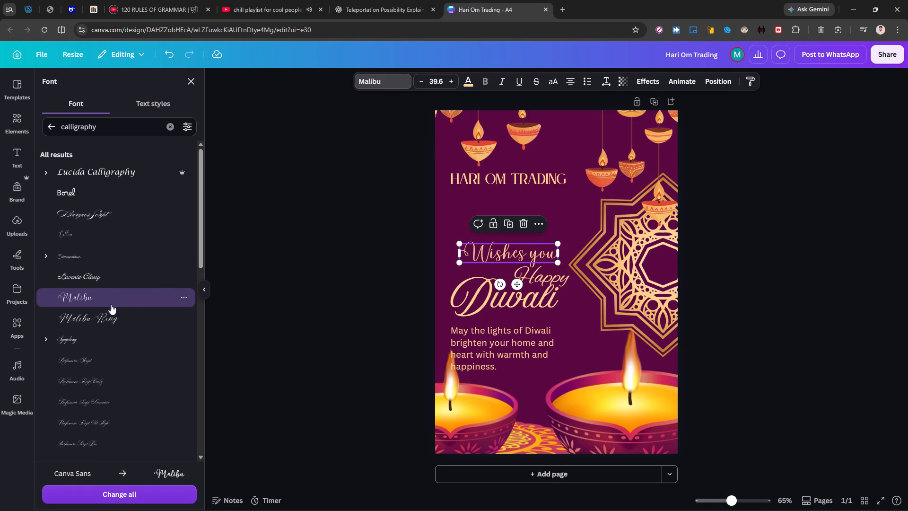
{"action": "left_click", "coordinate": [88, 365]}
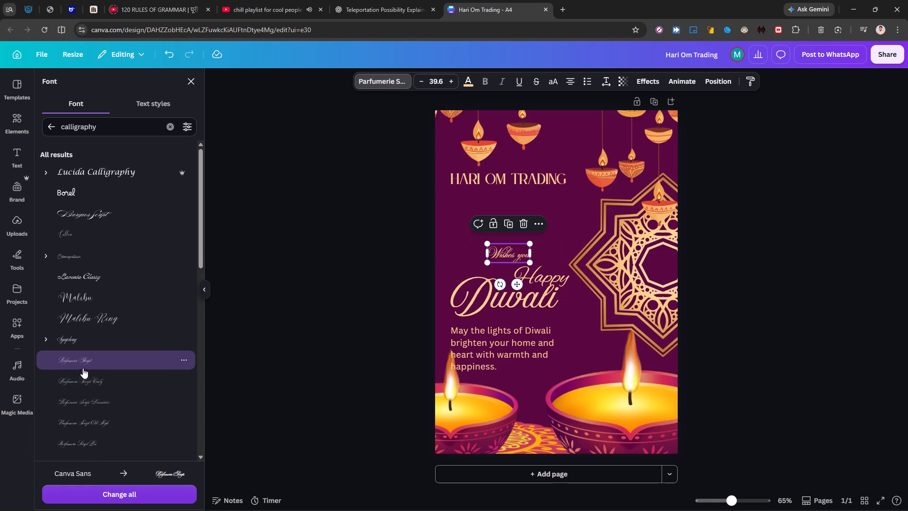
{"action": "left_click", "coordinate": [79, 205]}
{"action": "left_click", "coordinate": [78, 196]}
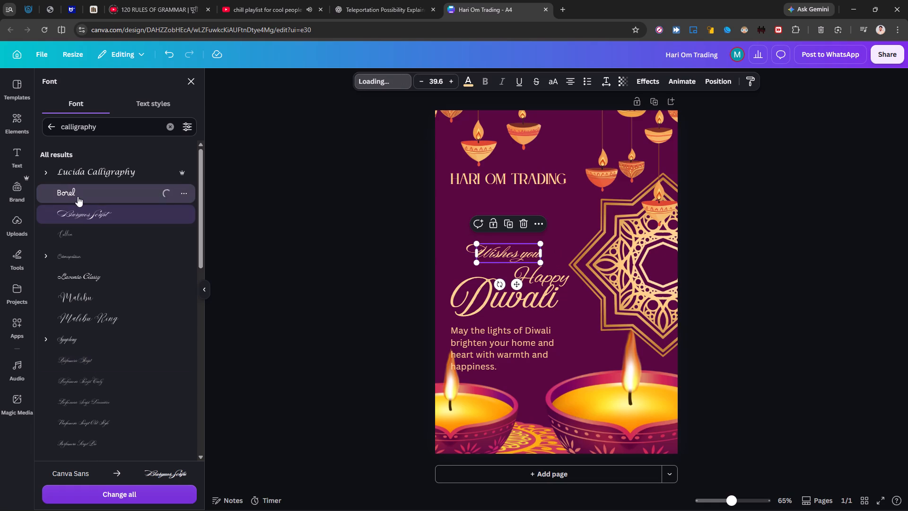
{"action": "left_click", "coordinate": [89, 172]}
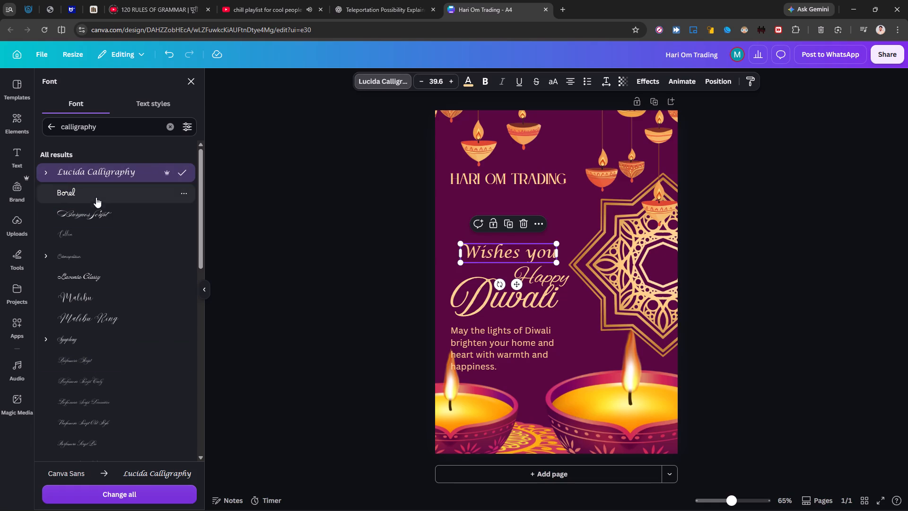
Apply the Slight font to the Wishes you text and shrink it to about size 29.8.
{"action": "scroll", "coordinate": [67, 280], "scroll_direction": "down", "scroll_amount": 3}
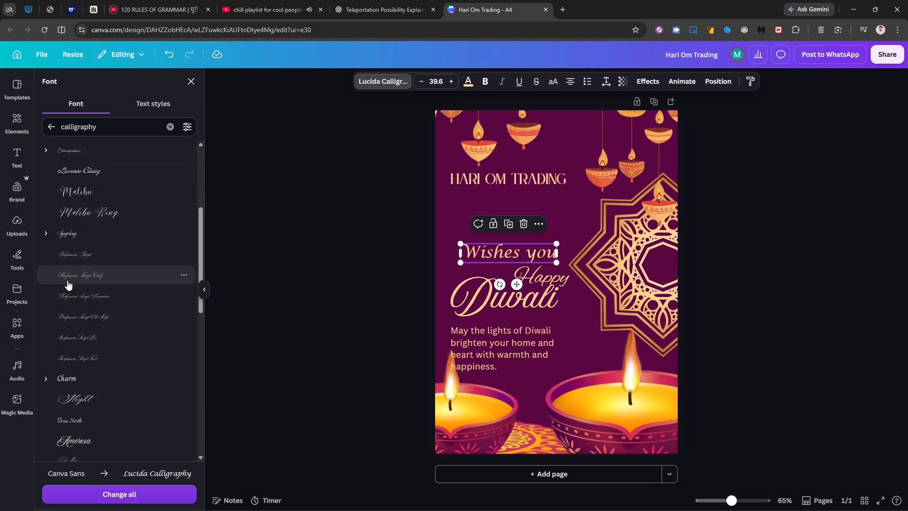
{"action": "scroll", "coordinate": [67, 280], "scroll_direction": "down", "scroll_amount": 1}
{"action": "left_click", "coordinate": [80, 333]}
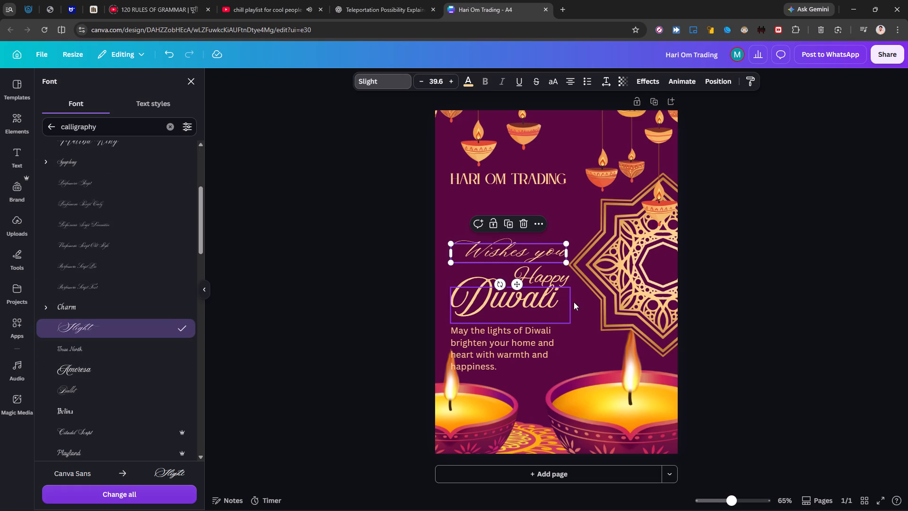
{"action": "left_click_drag", "start_coordinate": [566, 262], "coordinate": [557, 261]}
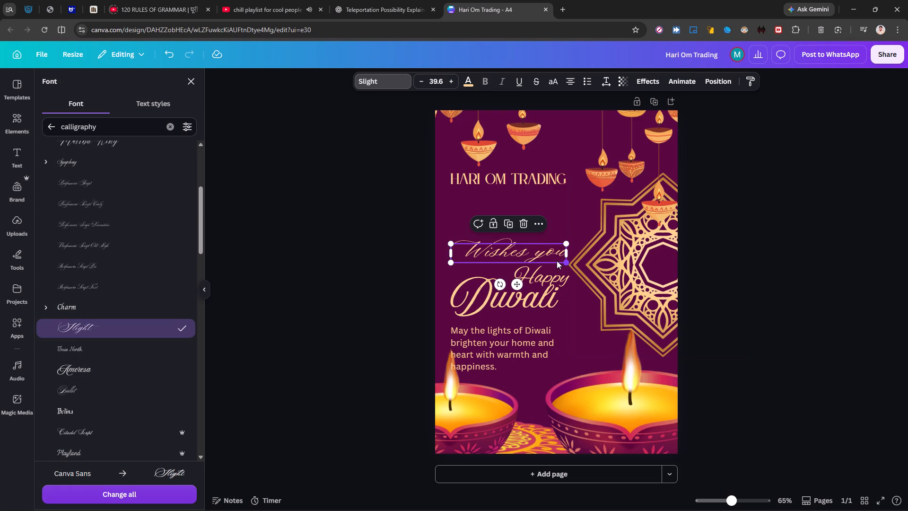
{"action": "left_click_drag", "start_coordinate": [557, 261], "coordinate": [538, 257]}
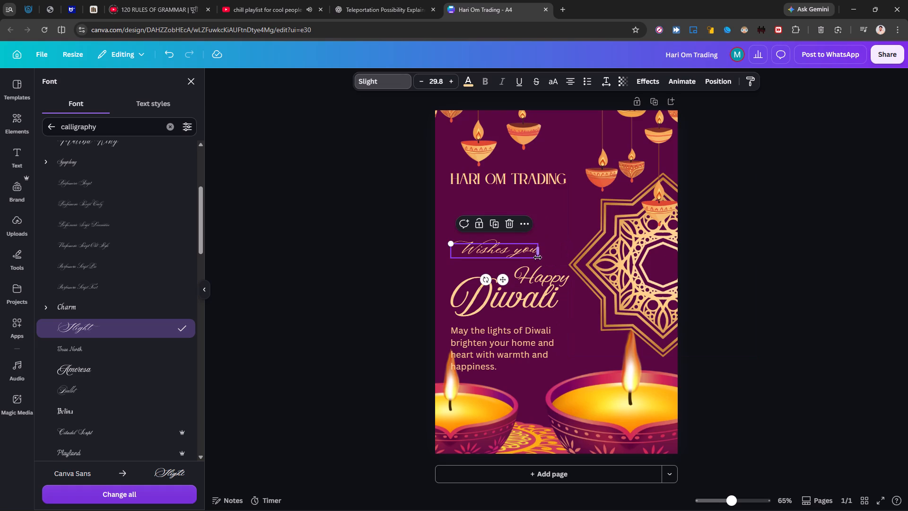
Shrink the Wishes you text to about size 26.8 and align it above Happy Diwali with the left edge of the message text.
{"action": "left_click_drag", "start_coordinate": [495, 248], "coordinate": [508, 259]}
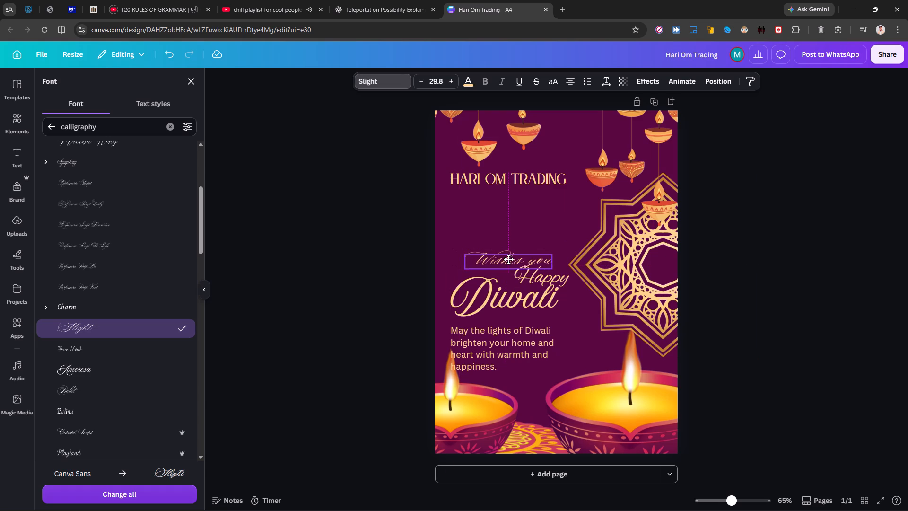
{"action": "left_click_drag", "start_coordinate": [508, 259], "coordinate": [508, 255]}
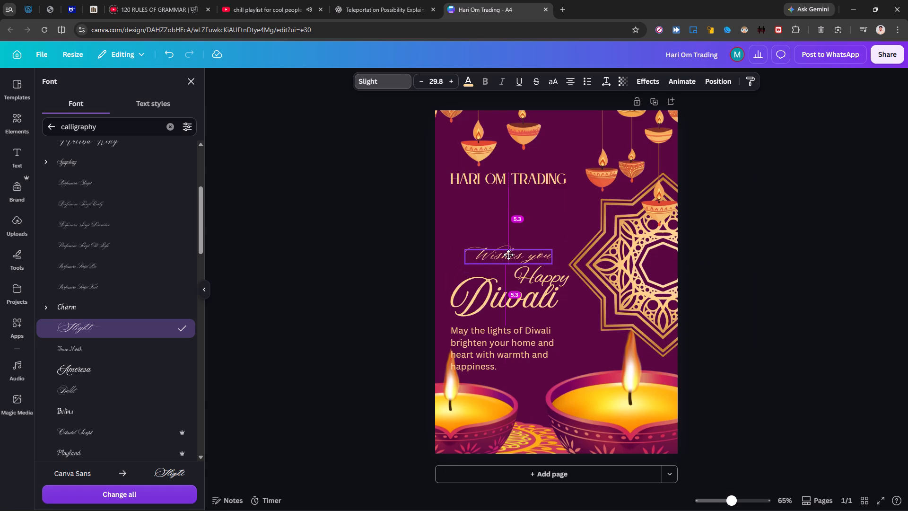
{"action": "left_click_drag", "start_coordinate": [508, 255], "coordinate": [508, 256]}
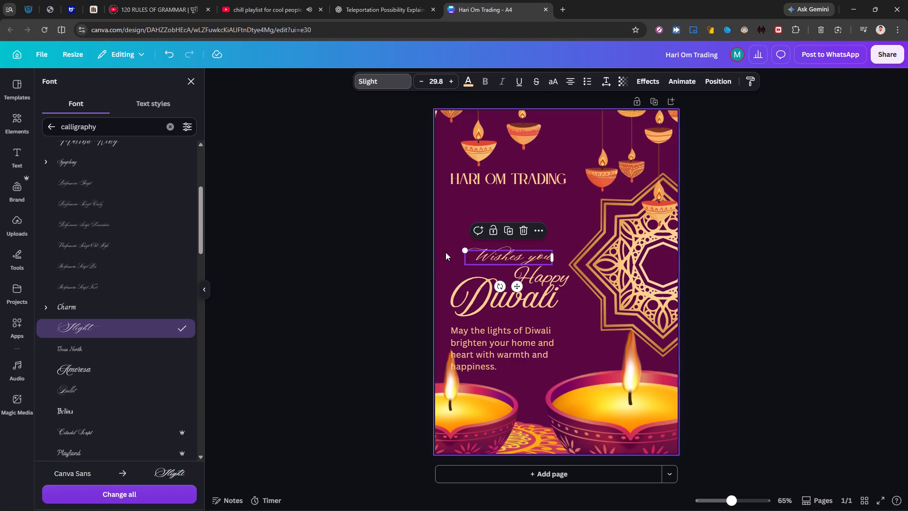
{"action": "left_click_drag", "start_coordinate": [491, 258], "coordinate": [476, 261]}
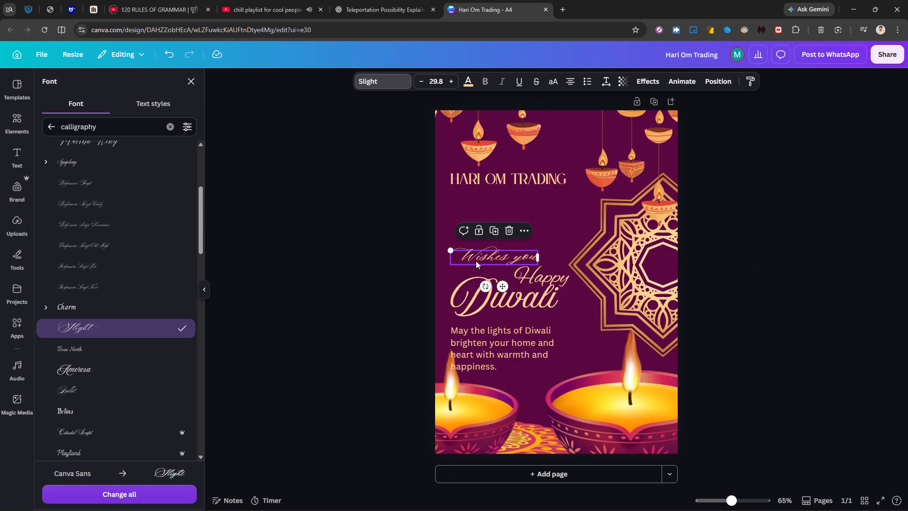
{"action": "left_click_drag", "start_coordinate": [449, 249], "coordinate": [459, 253]}
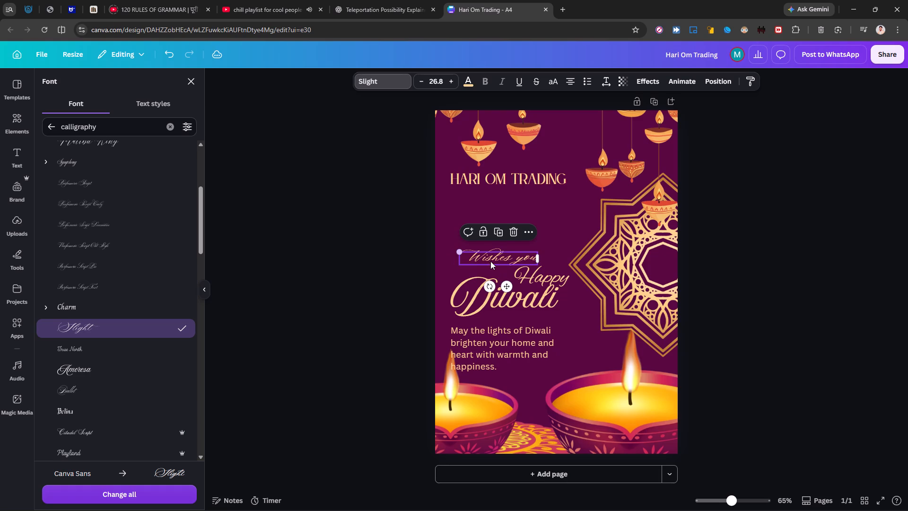
{"action": "left_click_drag", "start_coordinate": [492, 262], "coordinate": [486, 262]}
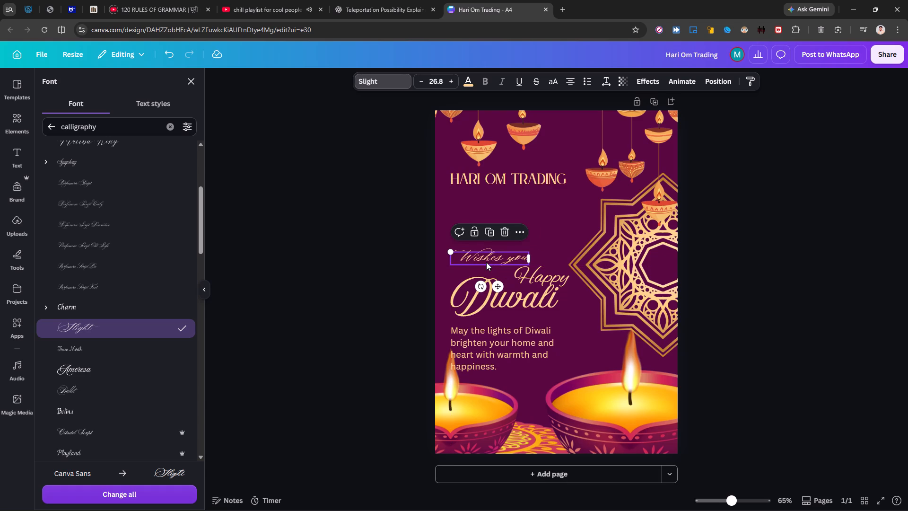
{"action": "left_click", "coordinate": [727, 274]}
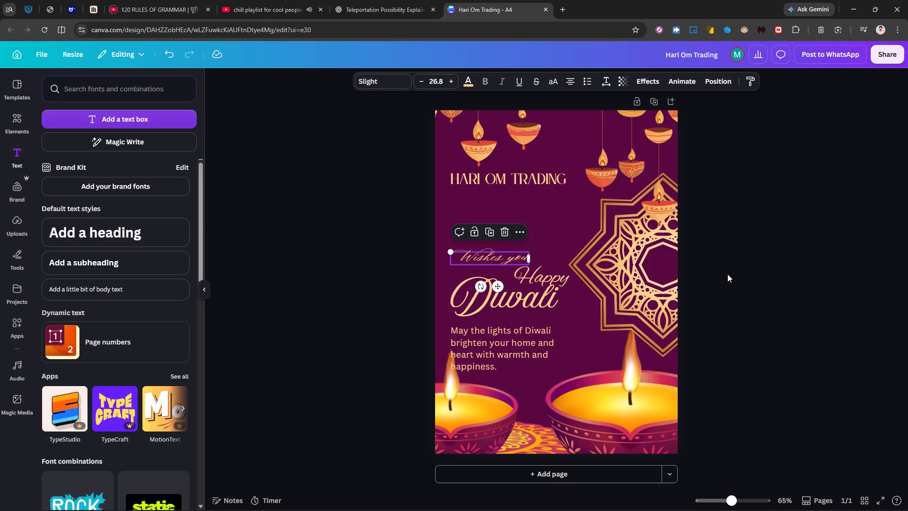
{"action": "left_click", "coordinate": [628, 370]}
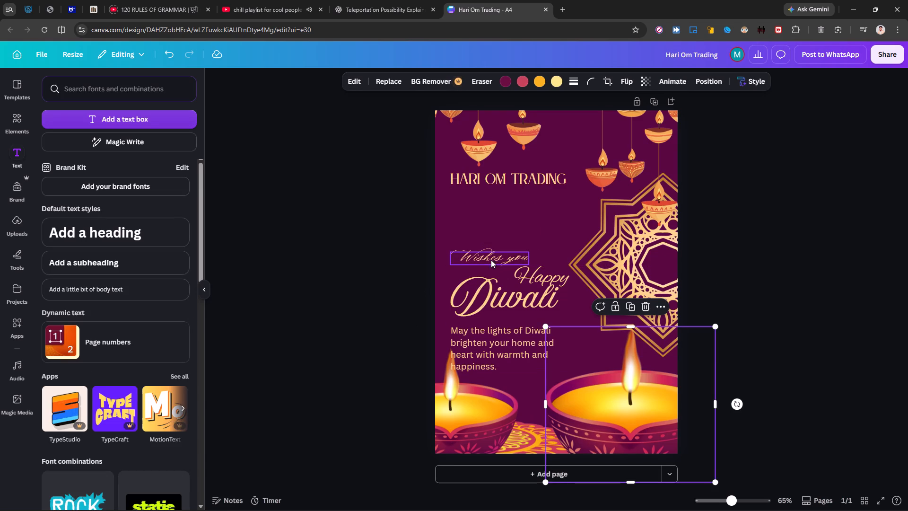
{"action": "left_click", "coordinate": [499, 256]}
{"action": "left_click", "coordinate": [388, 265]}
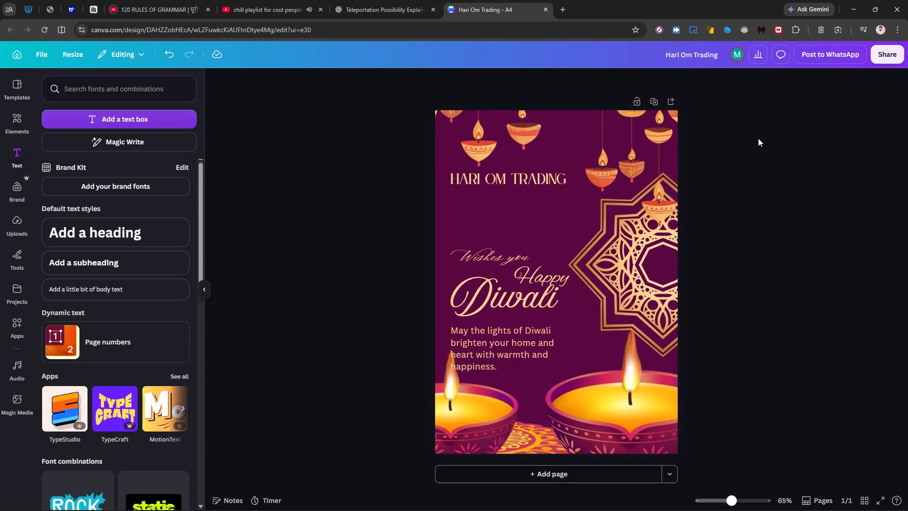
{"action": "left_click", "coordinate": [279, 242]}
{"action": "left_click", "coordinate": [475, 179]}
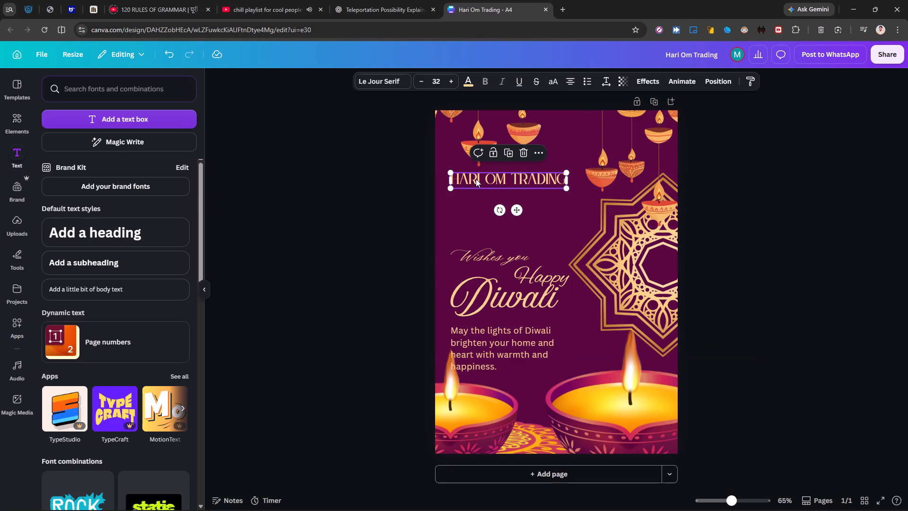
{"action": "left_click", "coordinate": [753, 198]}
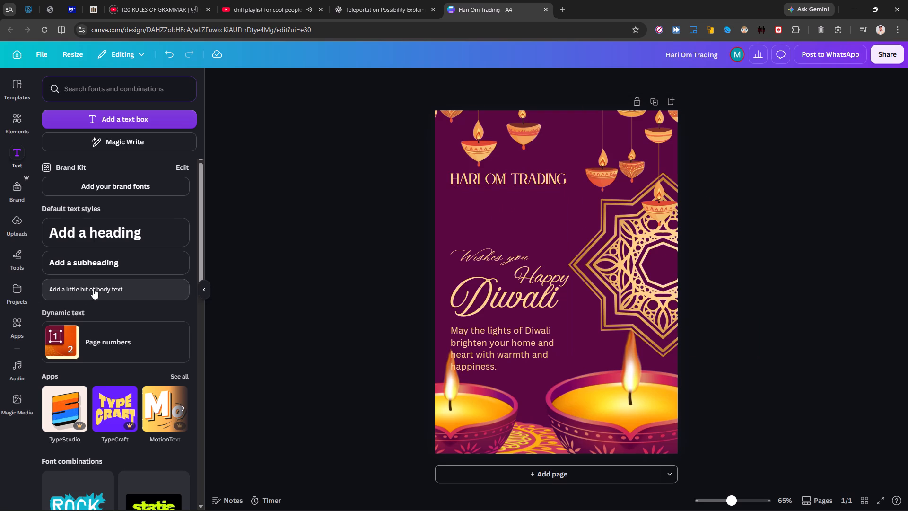
Add a body text reading IN ASSOCIATED WITH and place it directly beneath the HARI OM TRADING heading.
{"action": "left_click", "coordinate": [93, 289]}
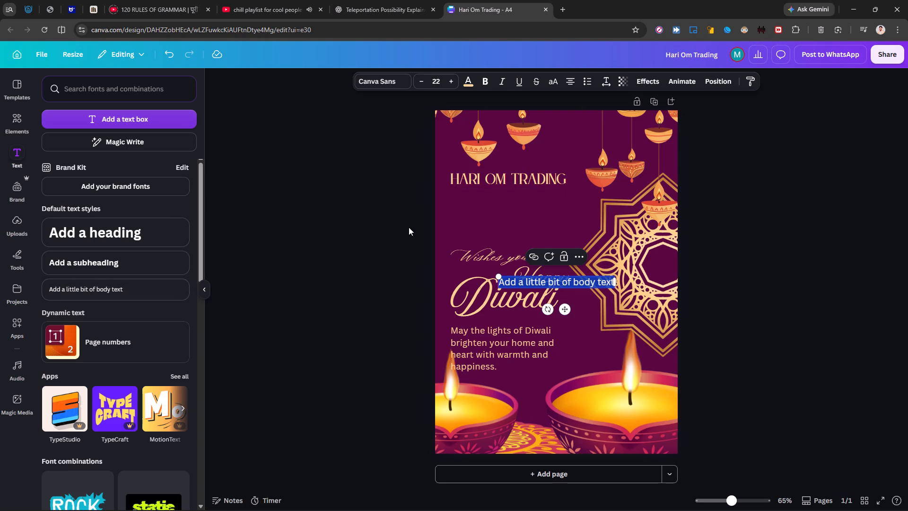
{"action": "type", "text": "IN ASSO"}
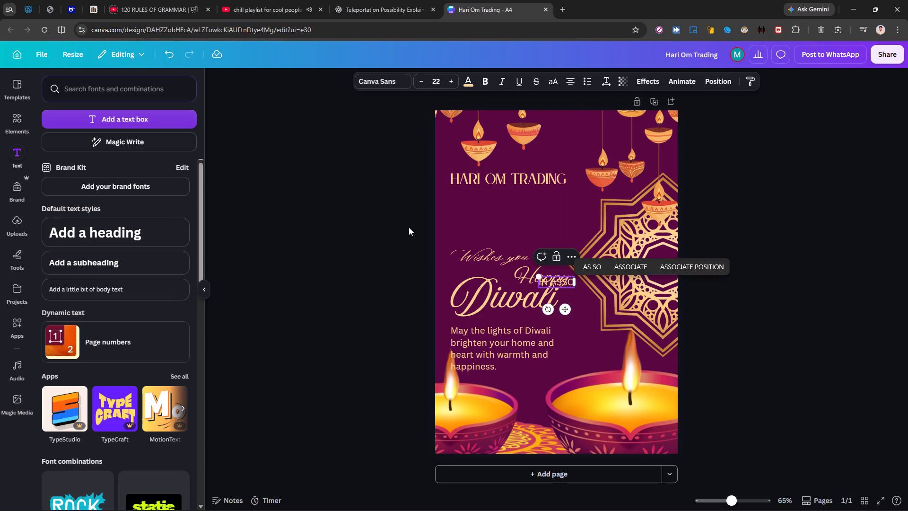
{"action": "type", "text": "CIA"}
{"action": "type", "text": "TED WITH"}
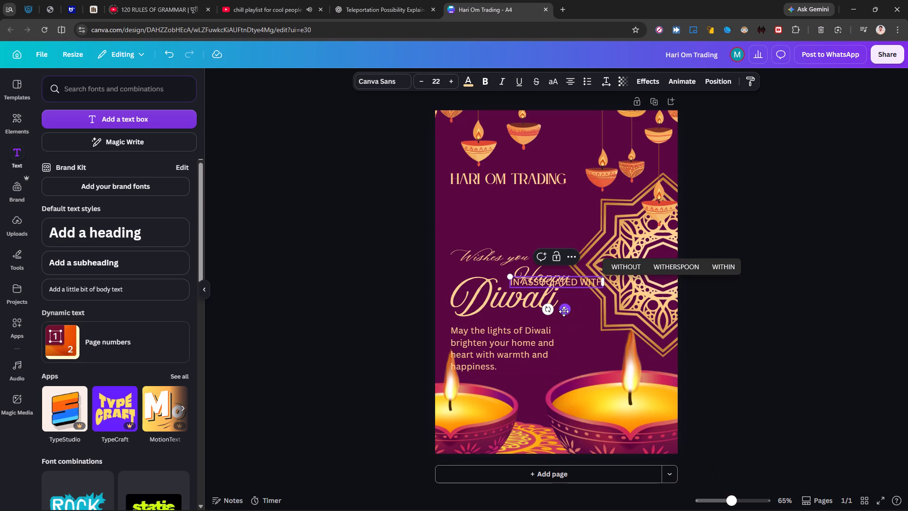
{"action": "left_click_drag", "start_coordinate": [564, 311], "coordinate": [516, 225]}
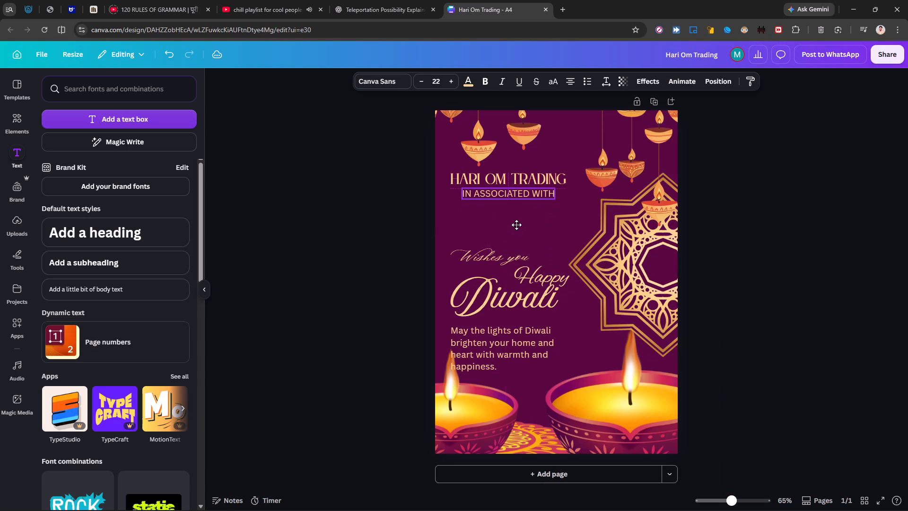
{"action": "left_click_drag", "start_coordinate": [516, 225], "coordinate": [516, 221]}
Set the IN ASSOCIATED WITH text to size 13 and nudge it into place beneath the HARI OM TRADING heading.
{"action": "left_click", "coordinate": [419, 83]}
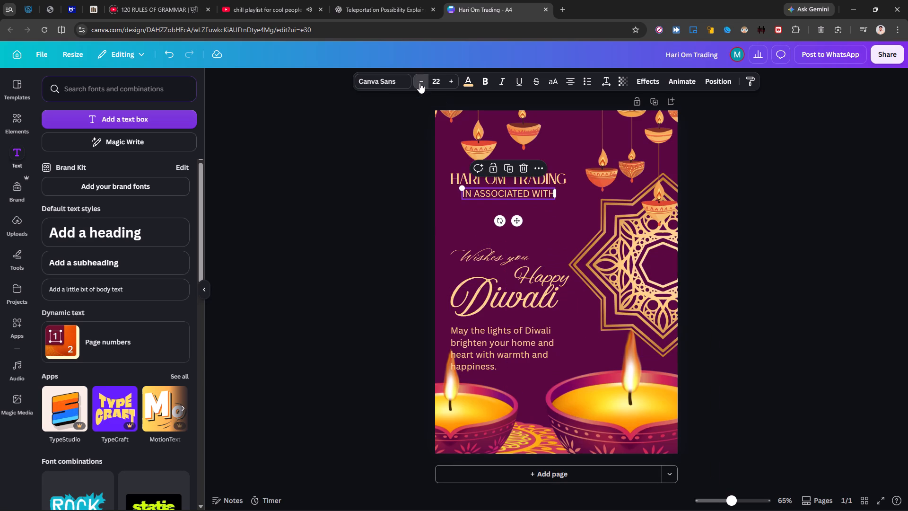
{"action": "double_click", "coordinate": [419, 83]}
{"action": "triple_click", "coordinate": [419, 83]}
{"action": "double_click", "coordinate": [419, 83]}
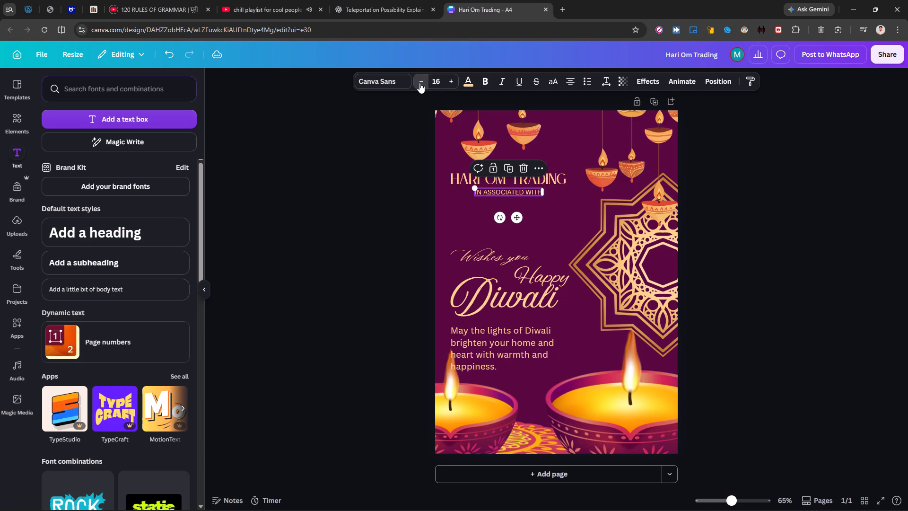
{"action": "triple_click", "coordinate": [419, 83]}
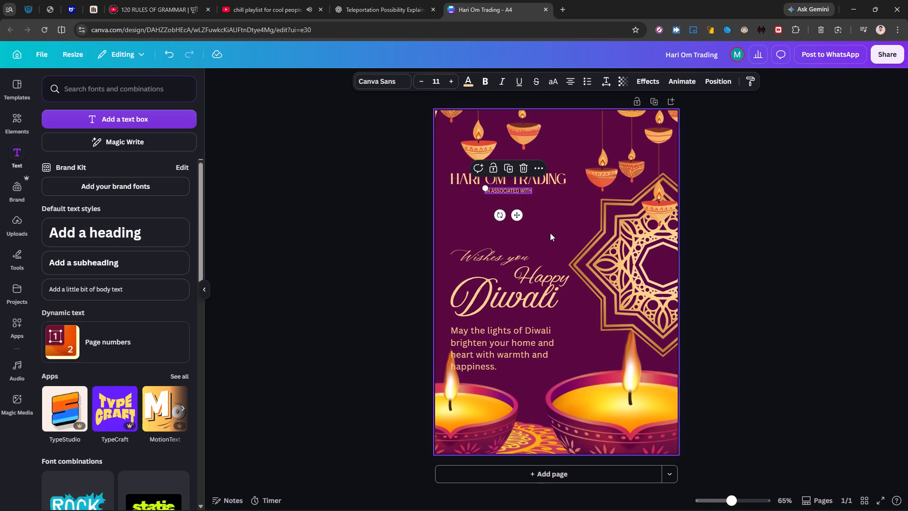
{"action": "left_click", "coordinate": [441, 81]}
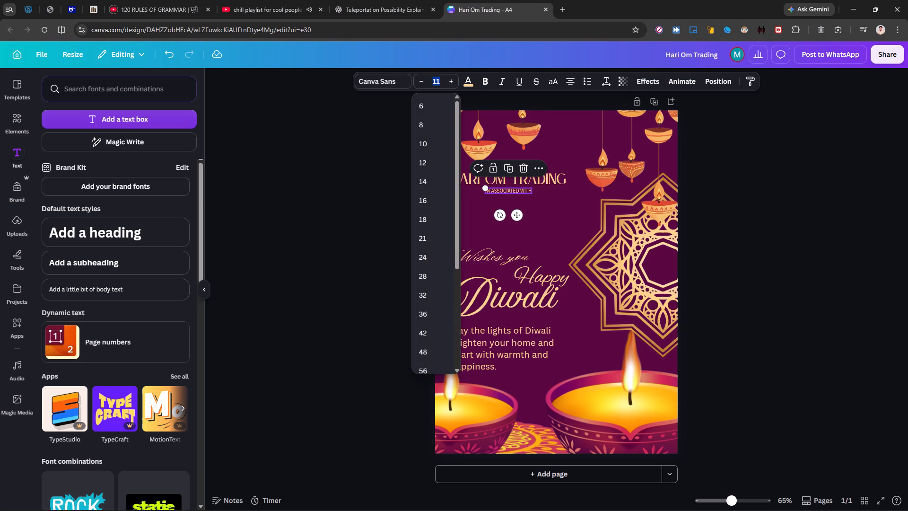
{"action": "type", "text": "13"}
{"action": "key", "text": "Return"}
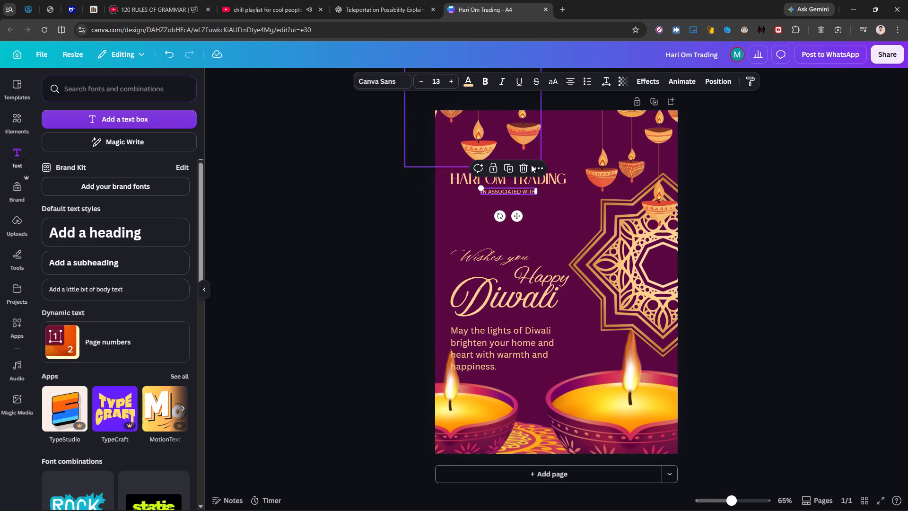
{"action": "left_click", "coordinate": [518, 216]}
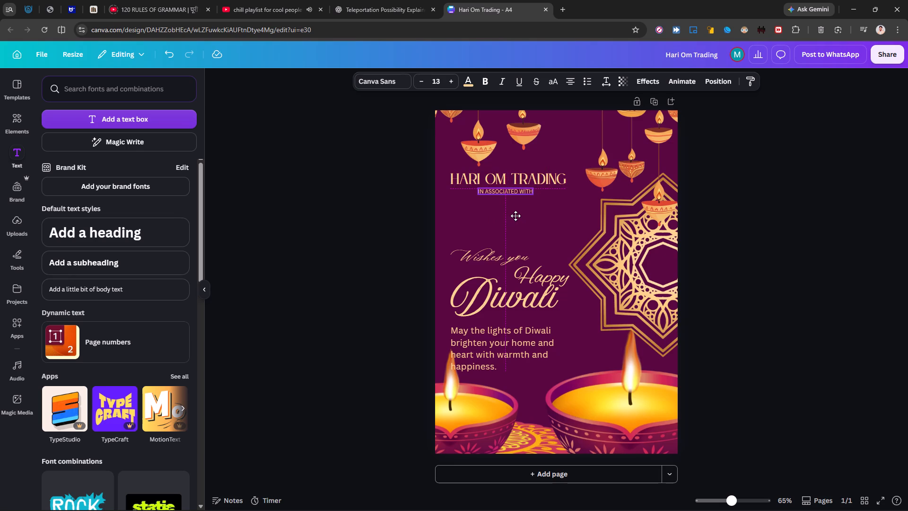
Browse the Corporate fonts and apply Oval to the IN ASSOCIATED WITH text.
{"action": "left_click", "coordinate": [386, 85]}
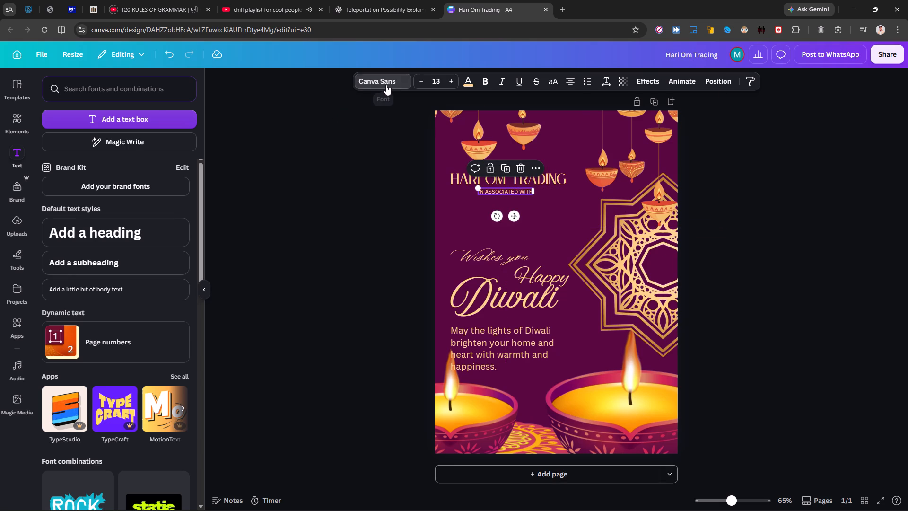
{"action": "triple_click", "coordinate": [93, 128]}
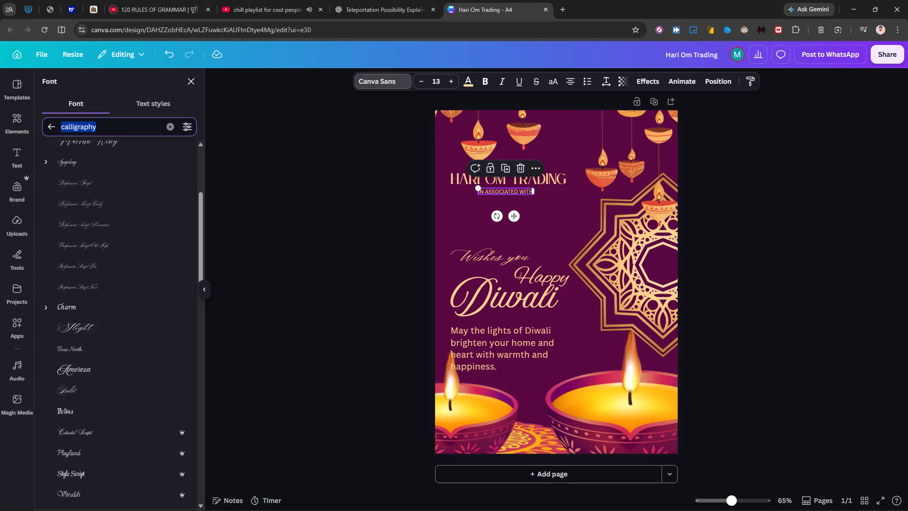
{"action": "key", "text": "BackSpace"}
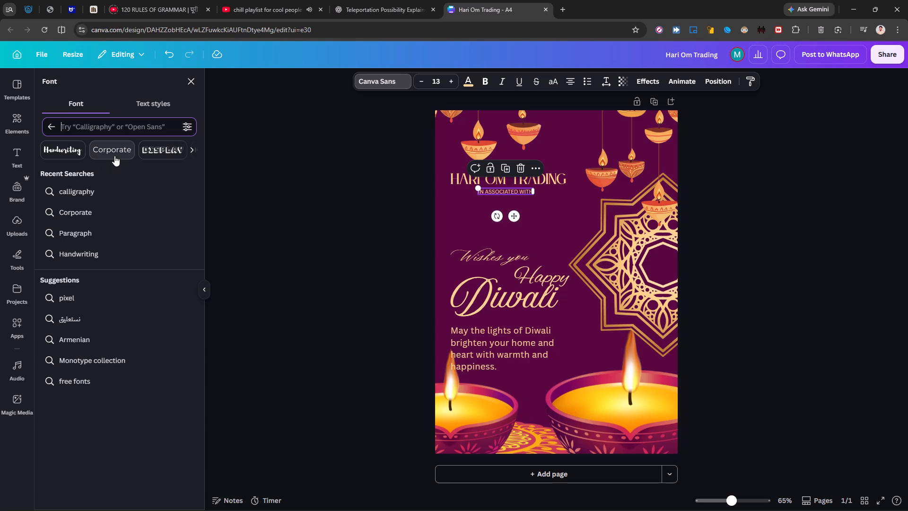
{"action": "left_click", "coordinate": [114, 156]}
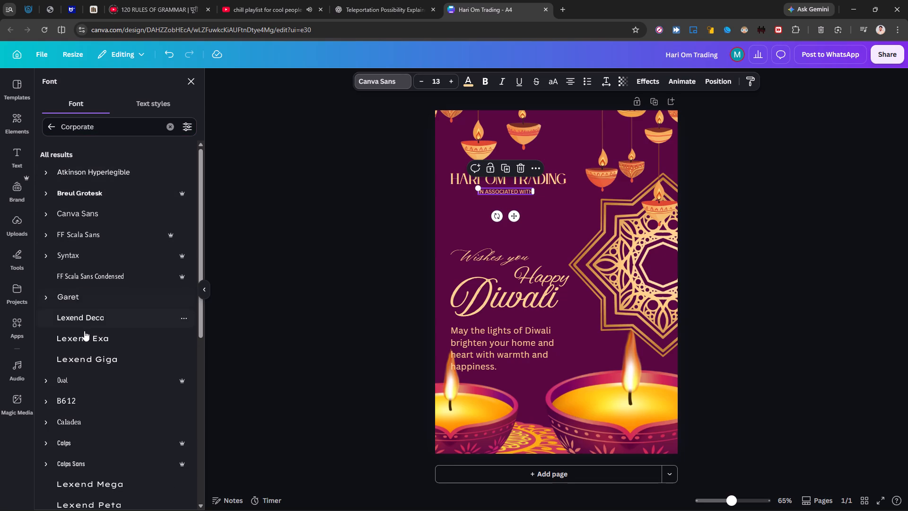
{"action": "scroll", "coordinate": [84, 331], "scroll_direction": "down", "scroll_amount": 1}
{"action": "left_click", "coordinate": [80, 361]}
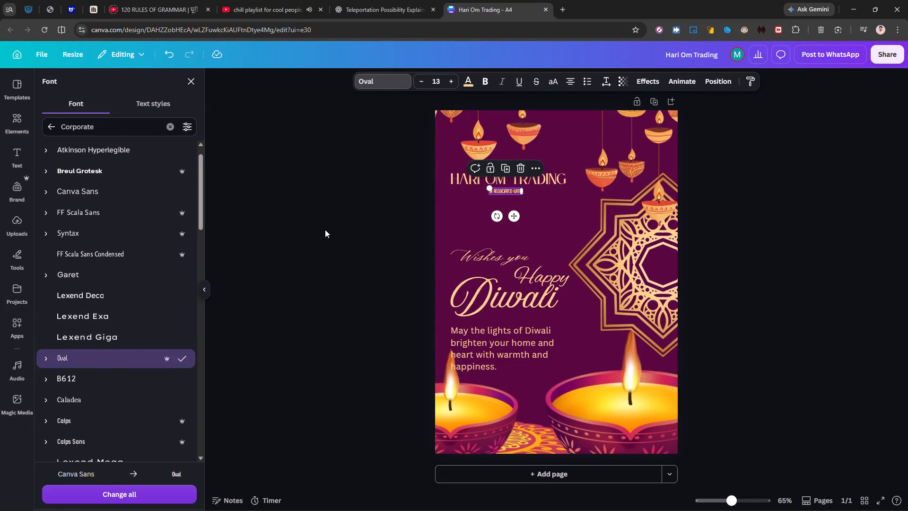
{"action": "left_click", "coordinate": [318, 281]}
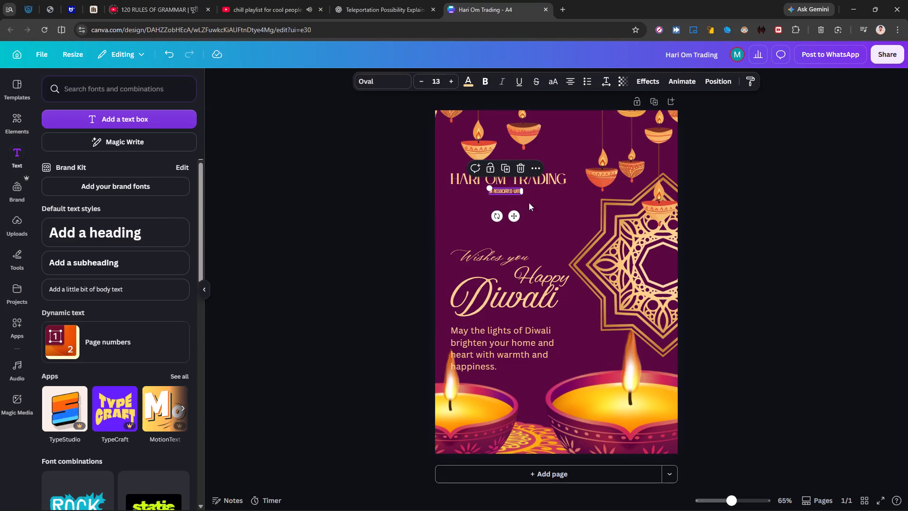
{"action": "left_click", "coordinate": [561, 194]}
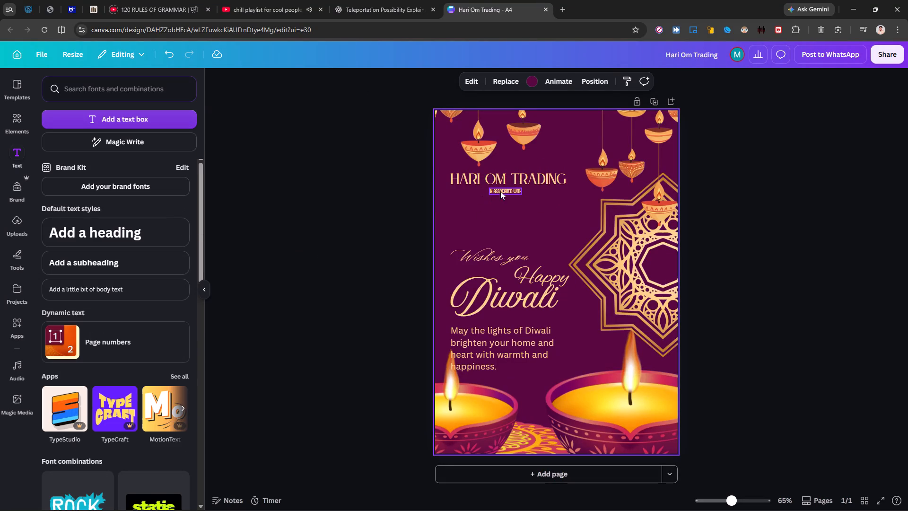
Enlarge the IN ASSOCIATED WITH text to size 15, keeping it directly beneath the HARI OM TRADING heading.
{"action": "left_click", "coordinate": [506, 189]}
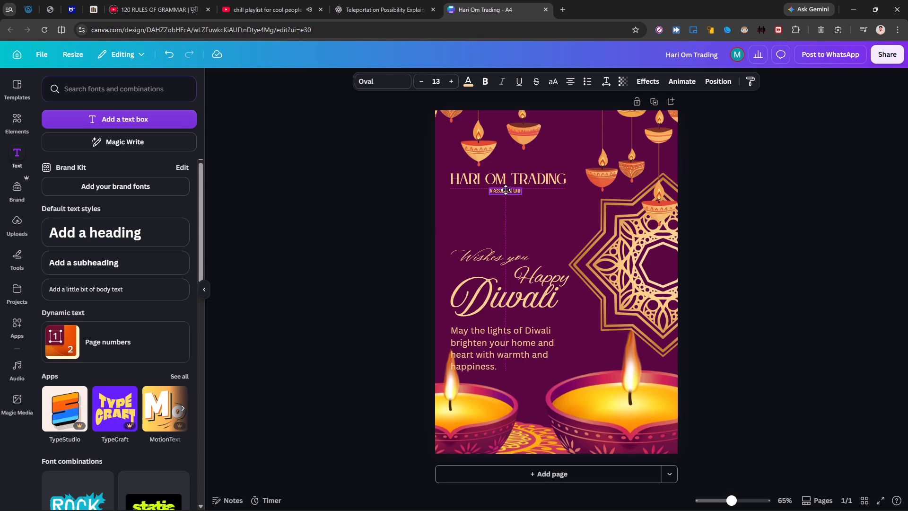
{"action": "left_click", "coordinate": [452, 82]}
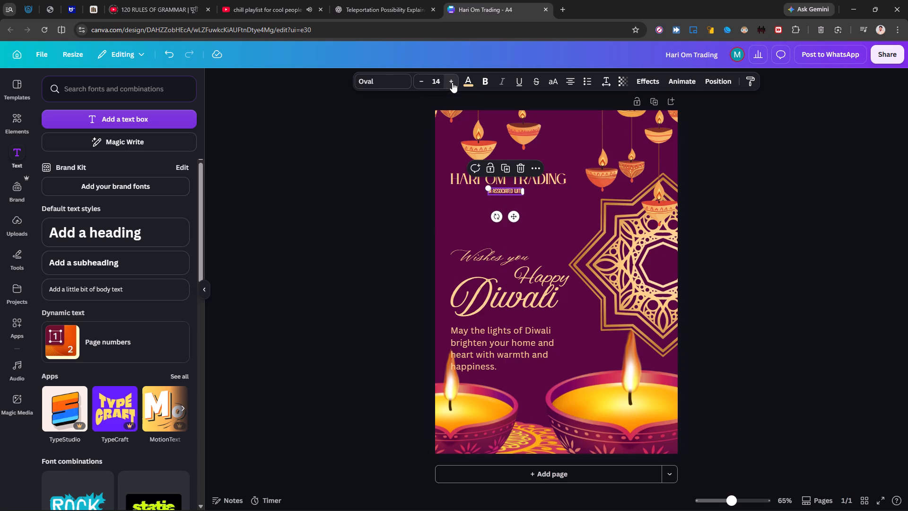
{"action": "left_click", "coordinate": [452, 82]}
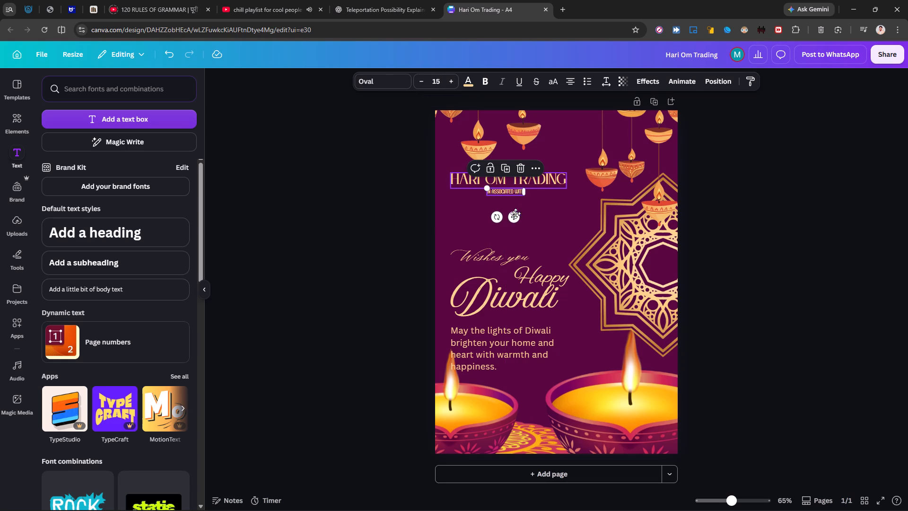
{"action": "left_click", "coordinate": [513, 216]}
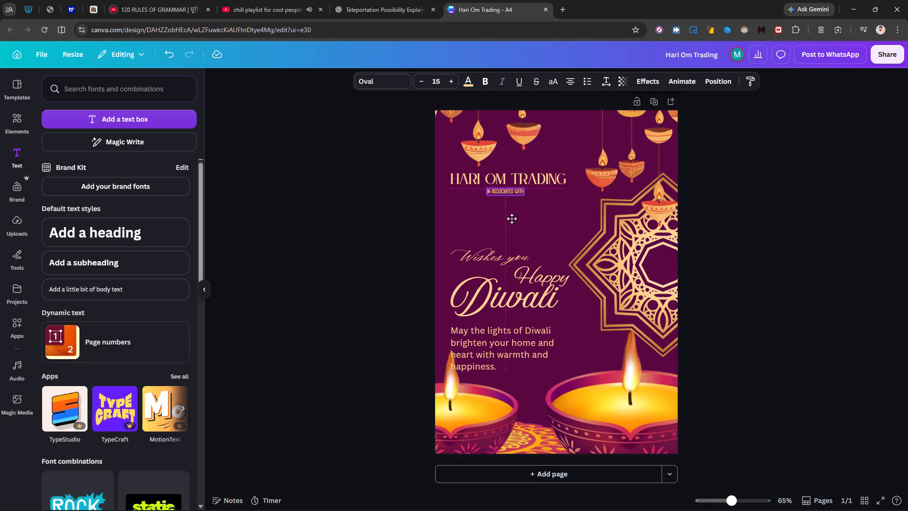
{"action": "left_click", "coordinate": [774, 206]}
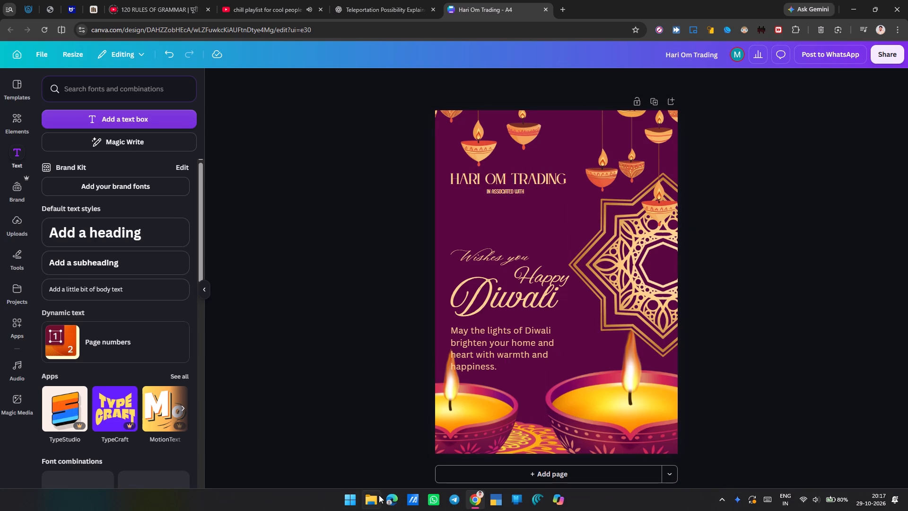
Switch to File Explorer and look through the Downloads folder for a partner brand logo for the greeting.
{"action": "left_click", "coordinate": [379, 495]}
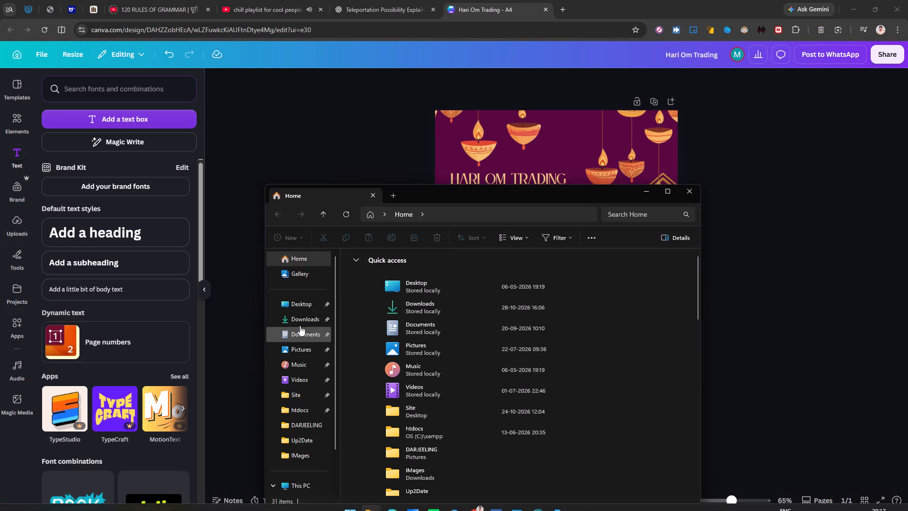
{"action": "left_click", "coordinate": [300, 322]}
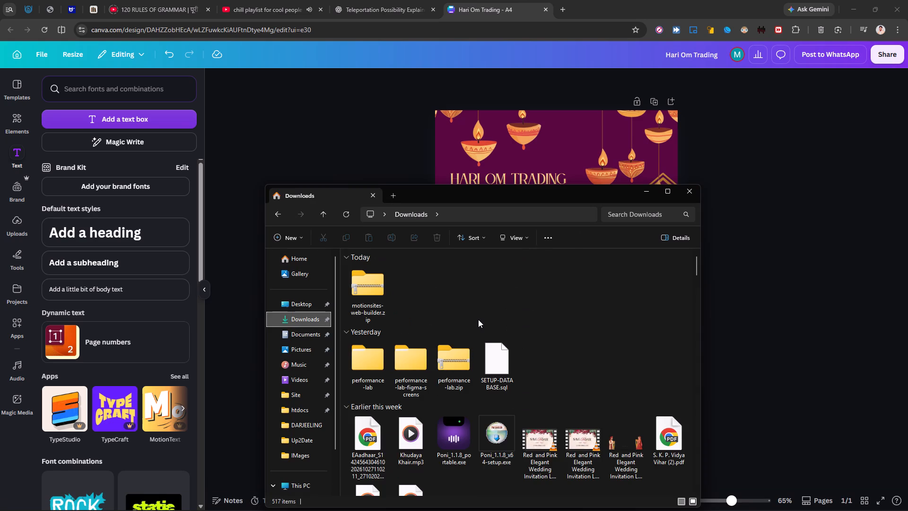
{"action": "scroll", "coordinate": [479, 319], "scroll_direction": "down", "scroll_amount": 6}
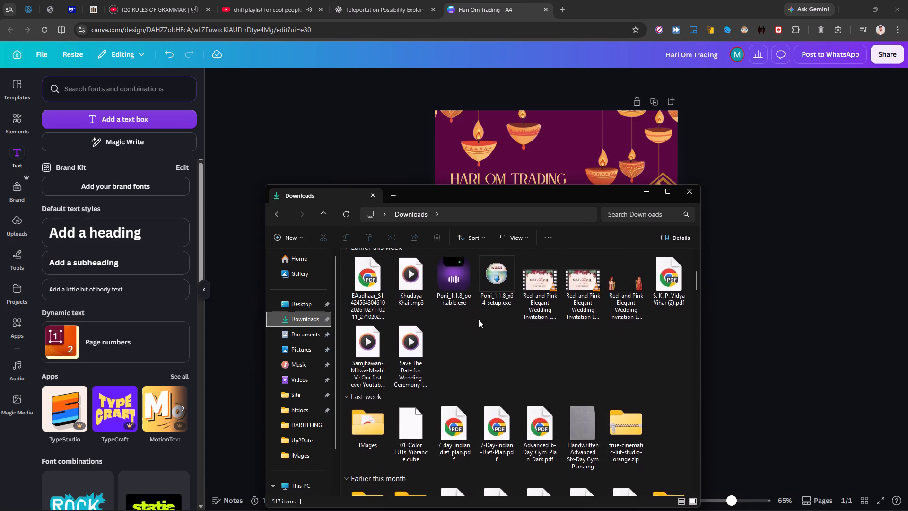
{"action": "scroll", "coordinate": [479, 319], "scroll_direction": "down", "scroll_amount": 4}
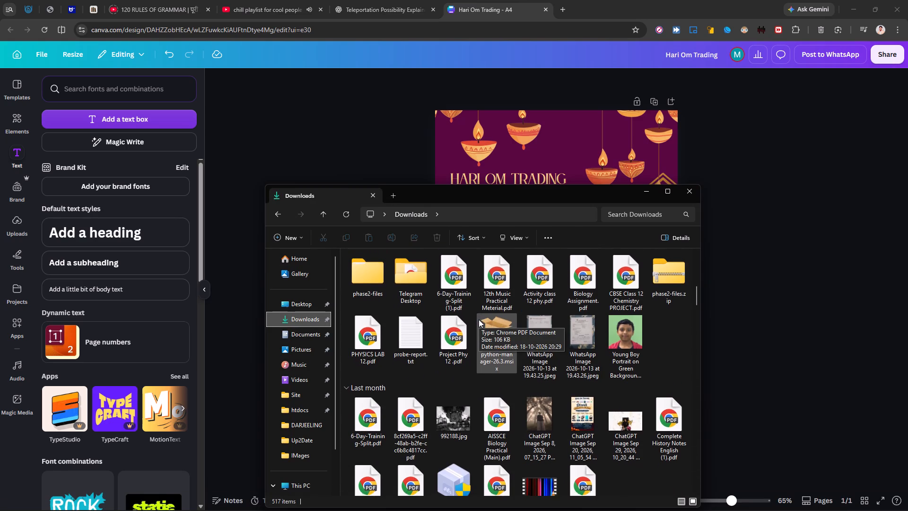
{"action": "scroll", "coordinate": [479, 319], "scroll_direction": "down", "scroll_amount": 3}
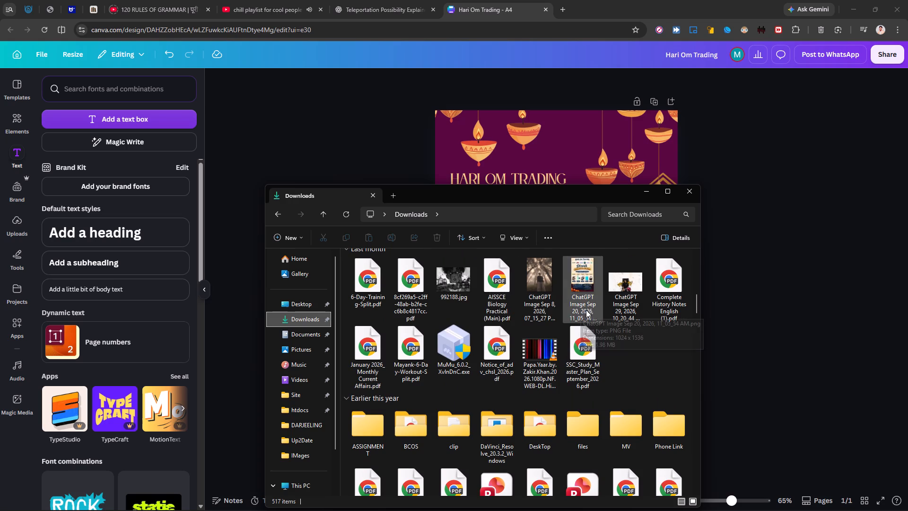
{"action": "scroll", "coordinate": [586, 310], "scroll_direction": "down", "scroll_amount": 2}
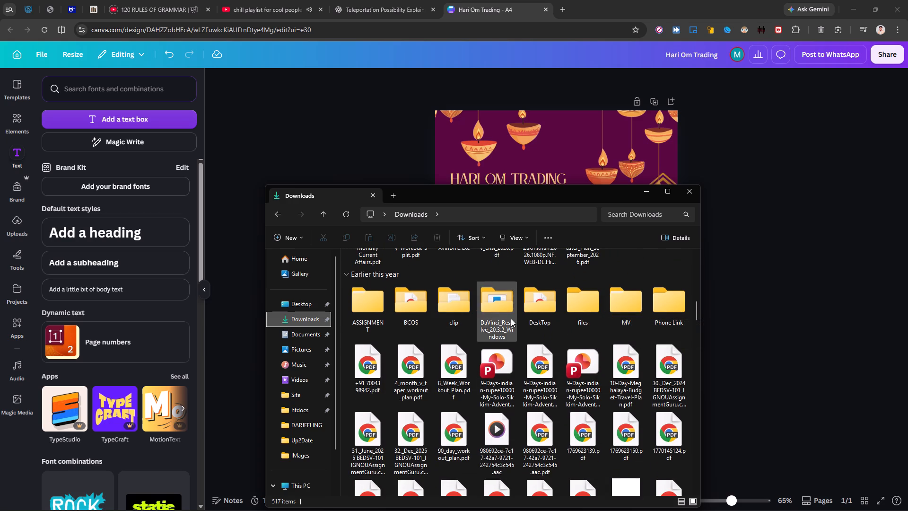
{"action": "scroll", "coordinate": [471, 338], "scroll_direction": "down", "scroll_amount": 4}
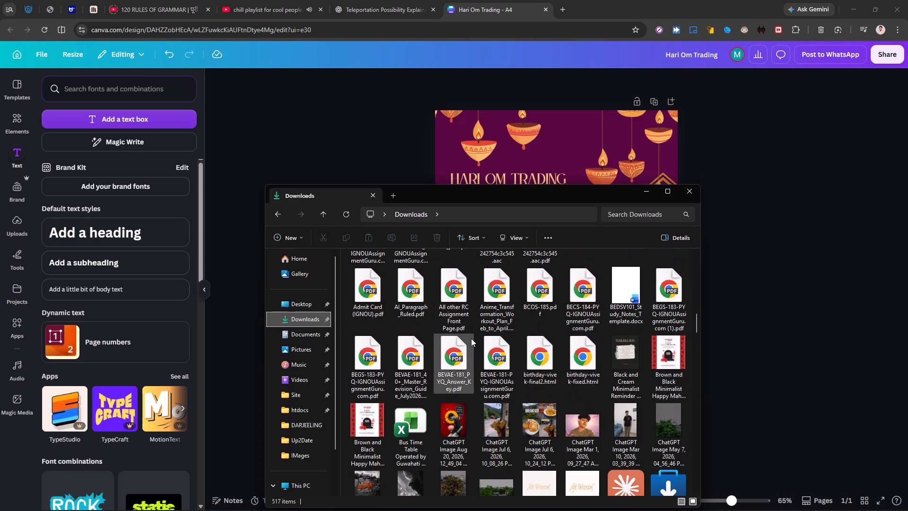
{"action": "scroll", "coordinate": [471, 338], "scroll_direction": "down", "scroll_amount": 6}
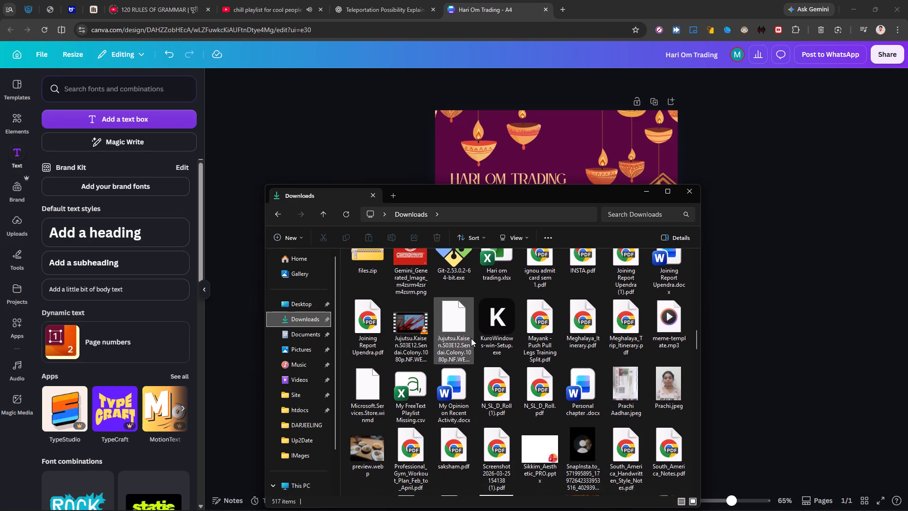
{"action": "scroll", "coordinate": [471, 338], "scroll_direction": "down", "scroll_amount": 1}
Close the chill playlist, start the Tum Se Tum Tak - Niyam mix on YouTube, and return to the Hari Om Trading design.
{"action": "left_click", "coordinate": [317, 7]}
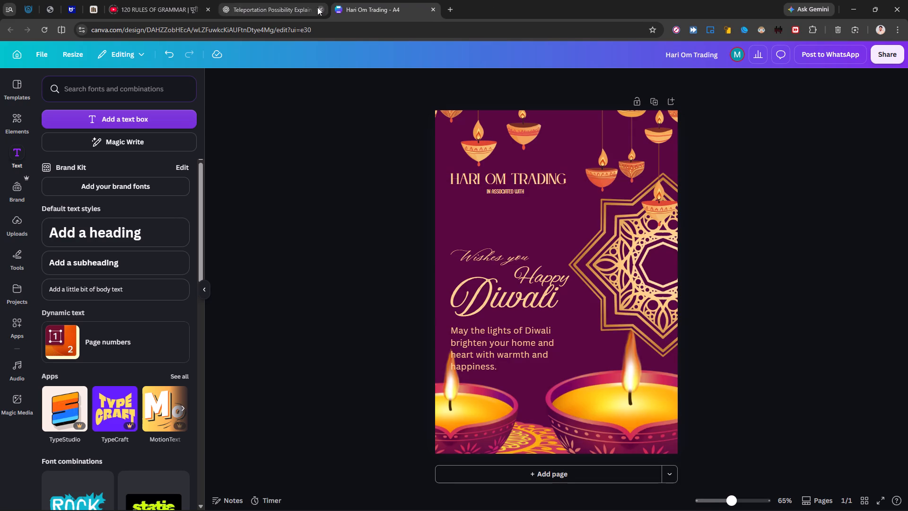
{"action": "left_click", "coordinate": [458, 0]}
{"action": "left_click", "coordinate": [454, 2]}
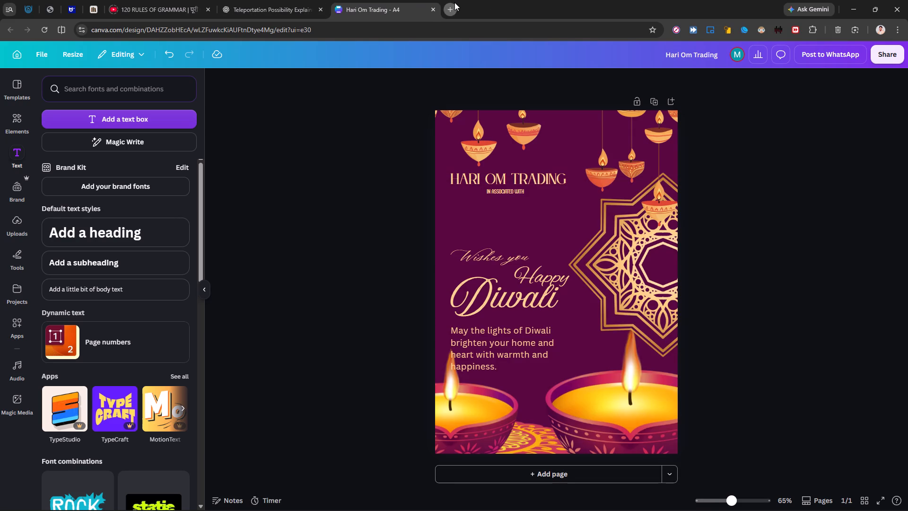
{"action": "key", "text": "y"}
{"action": "key", "text": "Return"}
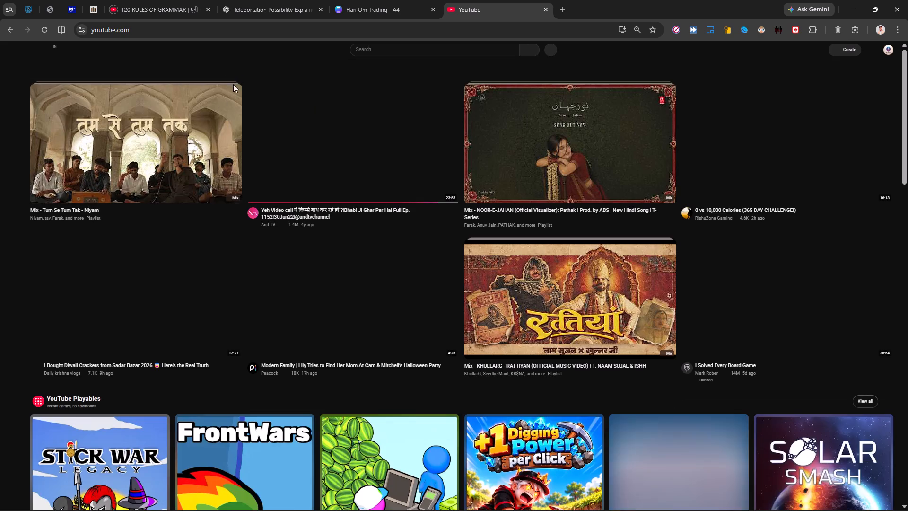
{"action": "left_click", "coordinate": [204, 108]}
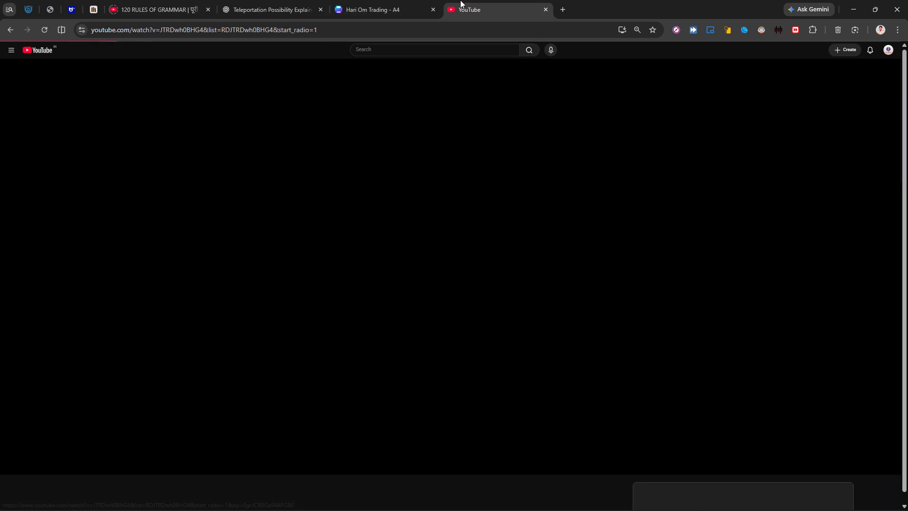
{"action": "left_click", "coordinate": [460, 0]}
{"action": "left_click", "coordinate": [371, 0]}
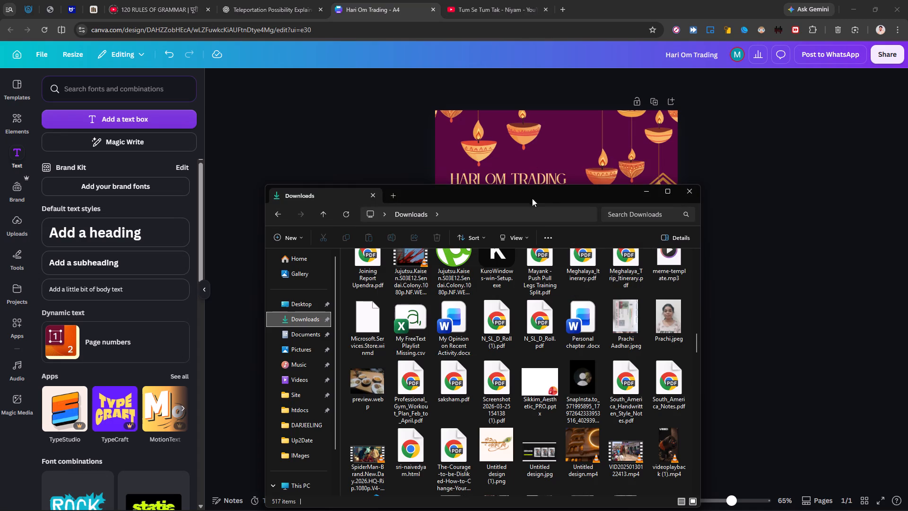
Examine the remaining, older files in the Downloads folder for the partner logo, and close the folder window.
{"action": "scroll", "coordinate": [547, 355], "scroll_direction": "down", "scroll_amount": 1}
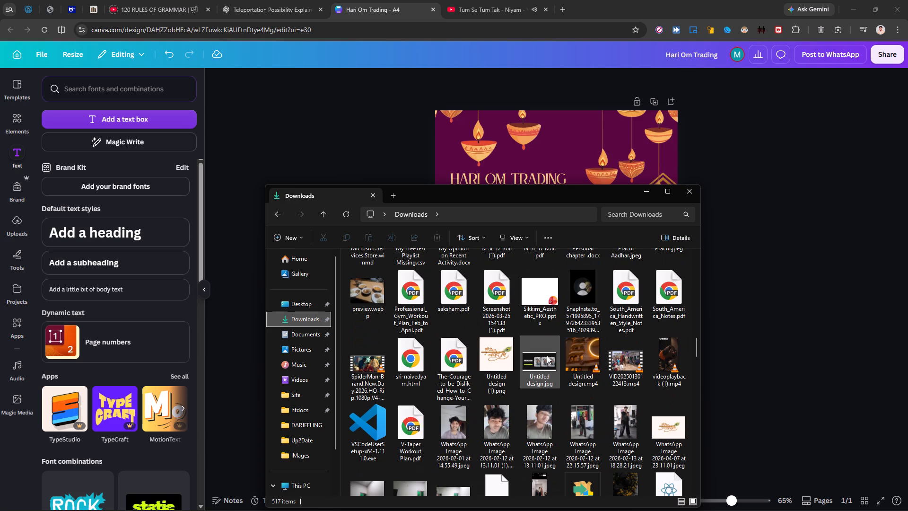
{"action": "scroll", "coordinate": [547, 355], "scroll_direction": "down", "scroll_amount": 1}
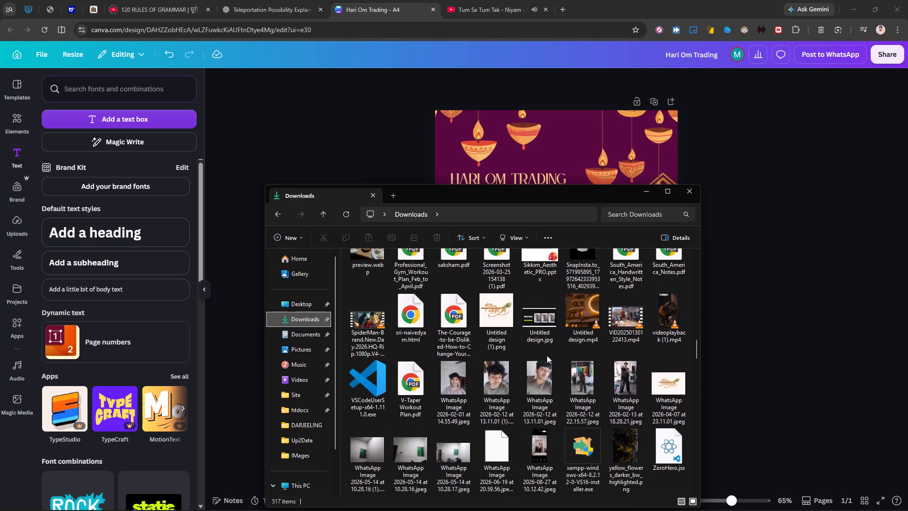
{"action": "scroll", "coordinate": [655, 416], "scroll_direction": "down", "scroll_amount": 3}
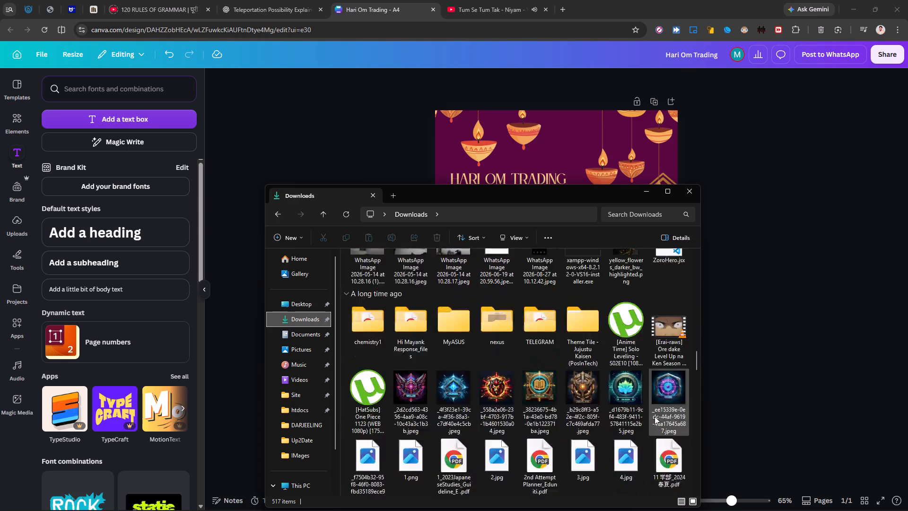
{"action": "scroll", "coordinate": [655, 416], "scroll_direction": "down", "scroll_amount": 4}
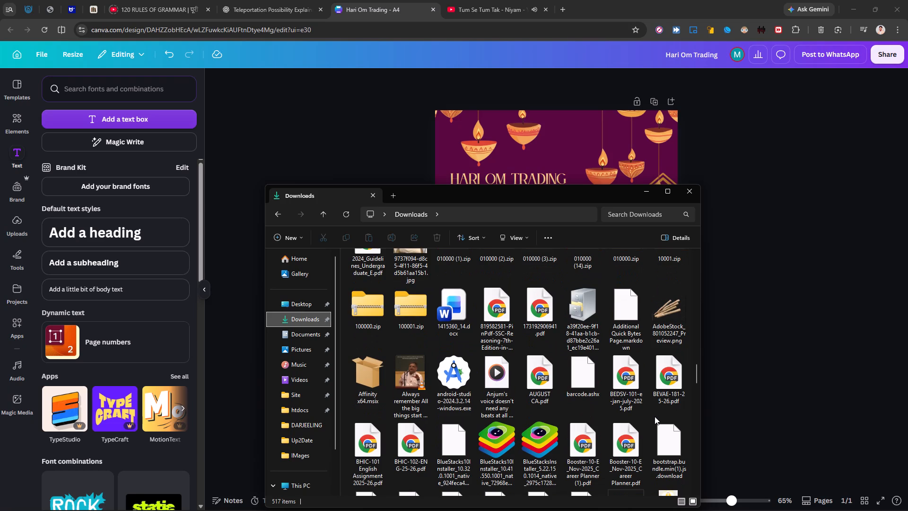
{"action": "scroll", "coordinate": [677, 344], "scroll_direction": "down", "scroll_amount": 2}
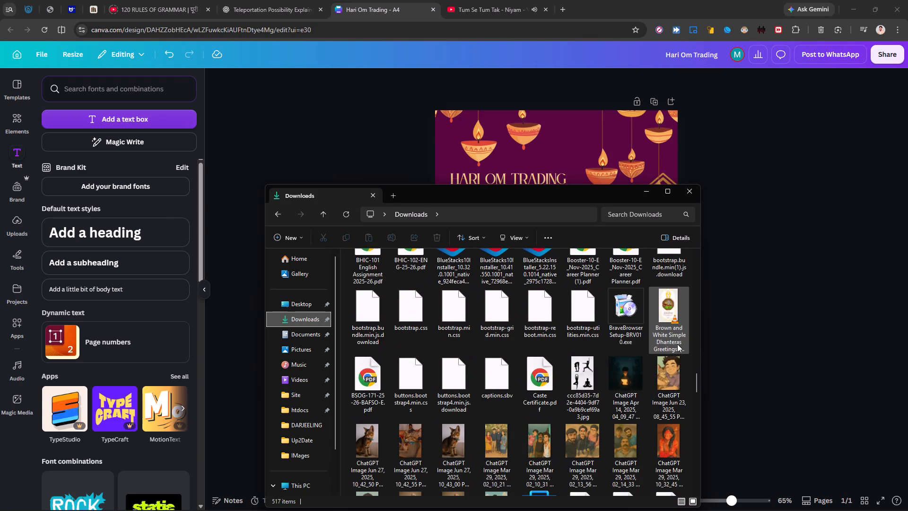
{"action": "scroll", "coordinate": [602, 370], "scroll_direction": "down", "scroll_amount": 3}
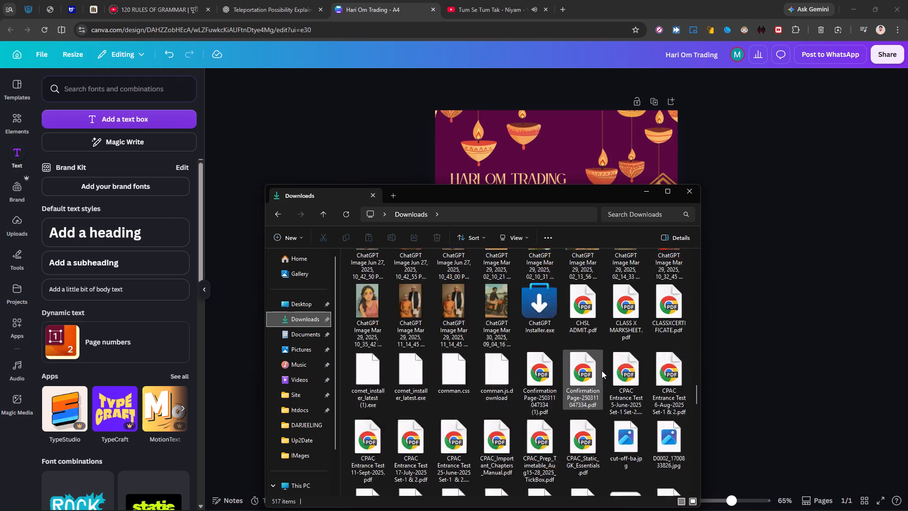
{"action": "scroll", "coordinate": [409, 408], "scroll_direction": "down", "scroll_amount": 1}
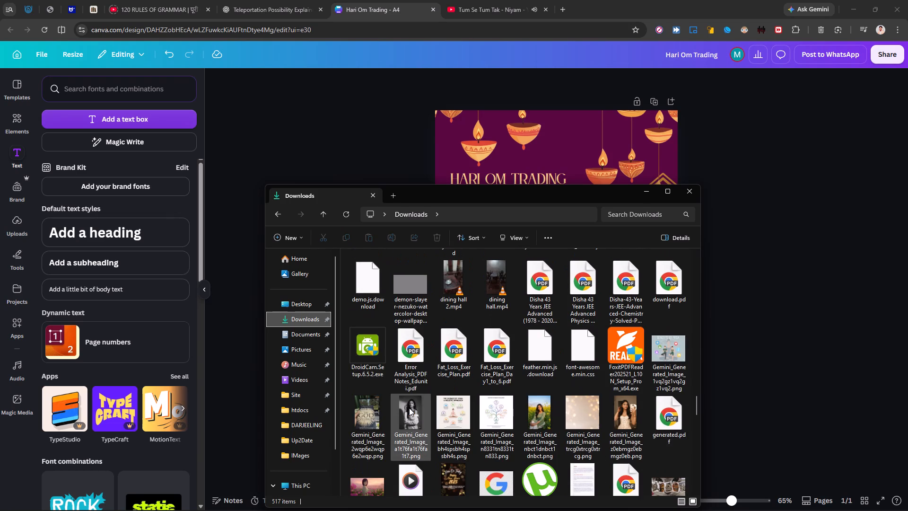
{"action": "scroll", "coordinate": [409, 408], "scroll_direction": "down", "scroll_amount": 1}
{"action": "scroll", "coordinate": [536, 412], "scroll_direction": "down", "scroll_amount": 2}
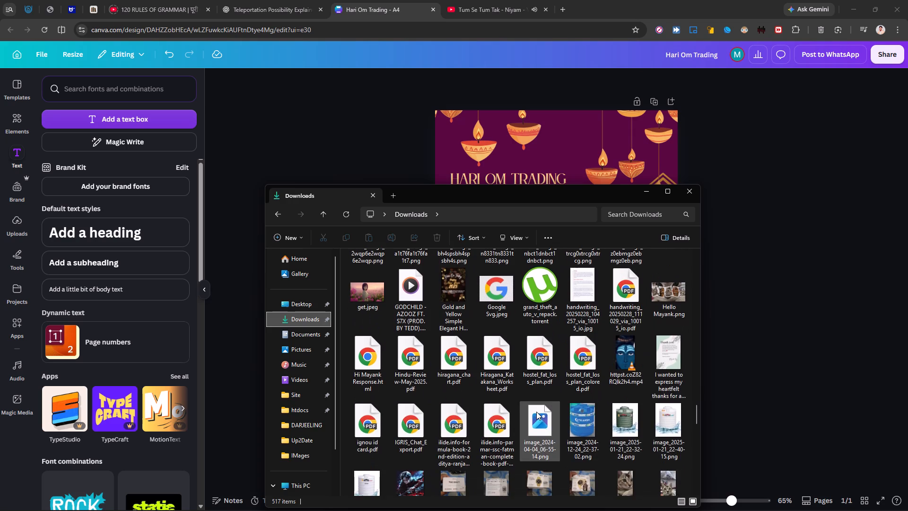
{"action": "scroll", "coordinate": [536, 412], "scroll_direction": "down", "scroll_amount": 2}
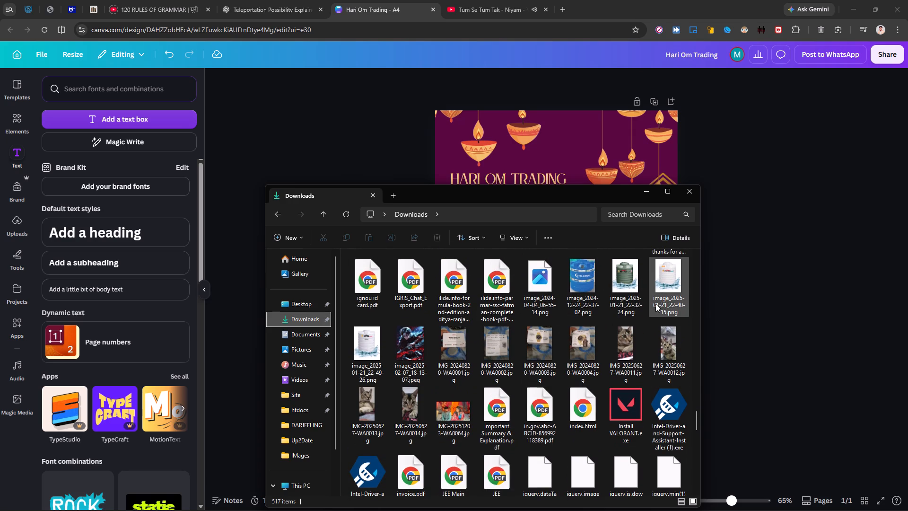
{"action": "scroll", "coordinate": [482, 387], "scroll_direction": "down", "scroll_amount": 1}
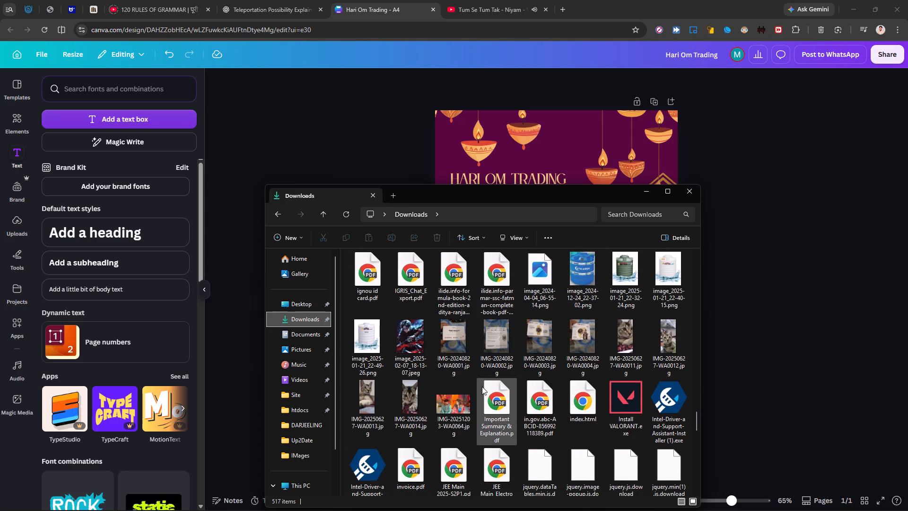
{"action": "scroll", "coordinate": [482, 387], "scroll_direction": "down", "scroll_amount": 2}
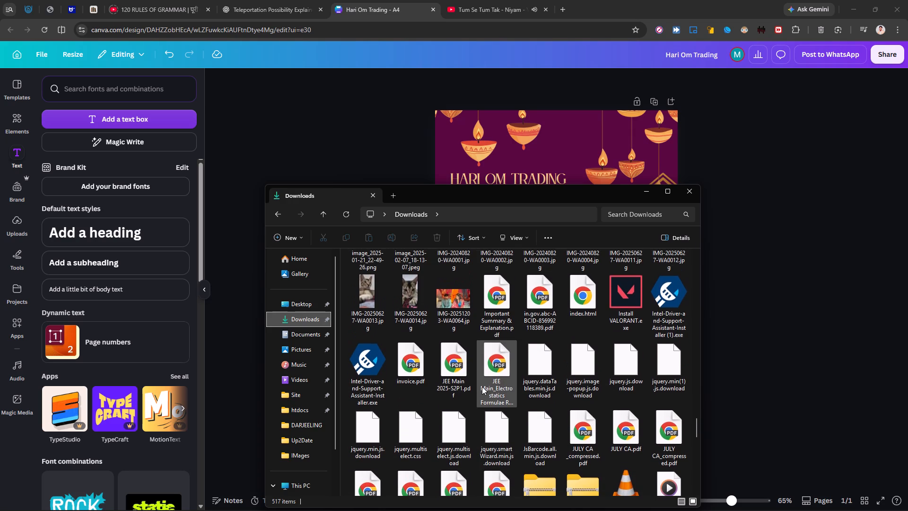
{"action": "scroll", "coordinate": [482, 387], "scroll_direction": "down", "scroll_amount": 2}
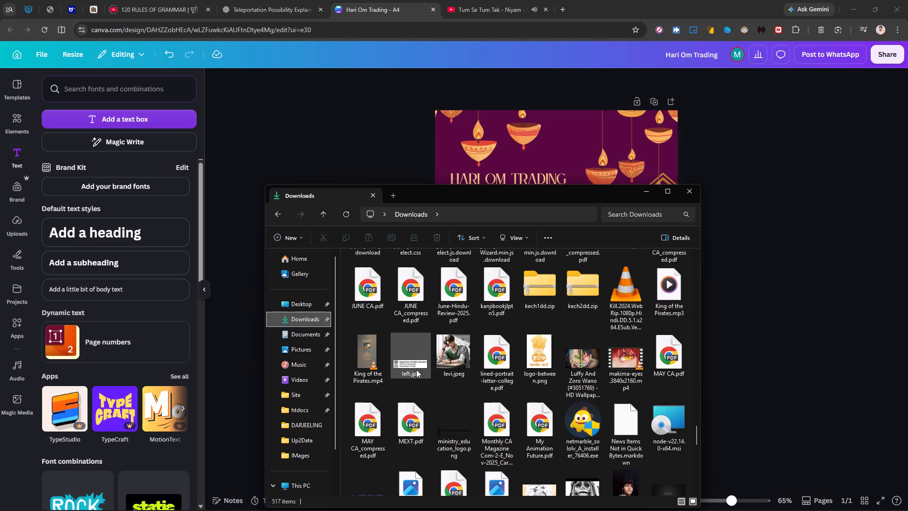
{"action": "scroll", "coordinate": [450, 424], "scroll_direction": "down", "scroll_amount": 5}
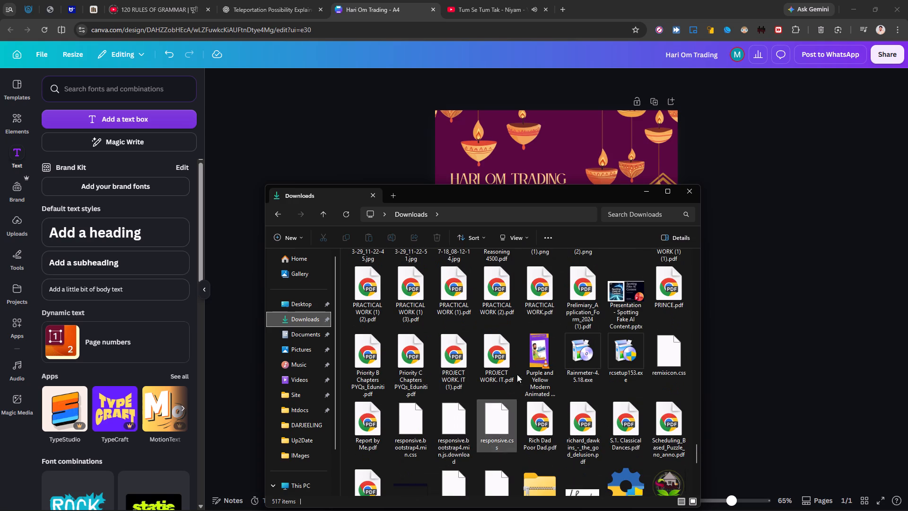
{"action": "left_click", "coordinate": [689, 193]}
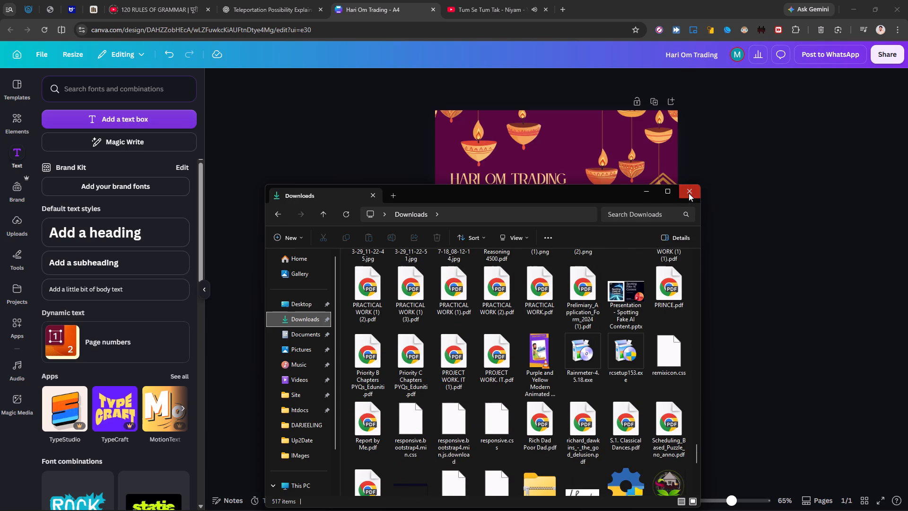
Search Google Images for utkarsh PIPE in a new browser tab.
{"action": "left_click", "coordinate": [561, 5]}
{"action": "type", "text": "UTKARSH"}
{"action": "key", "text": "Return"}
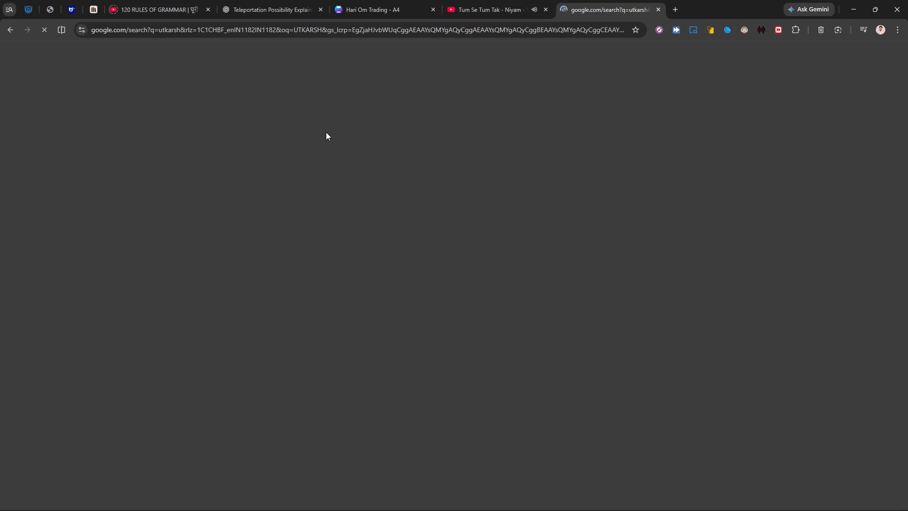
{"action": "left_click", "coordinate": [192, 93]}
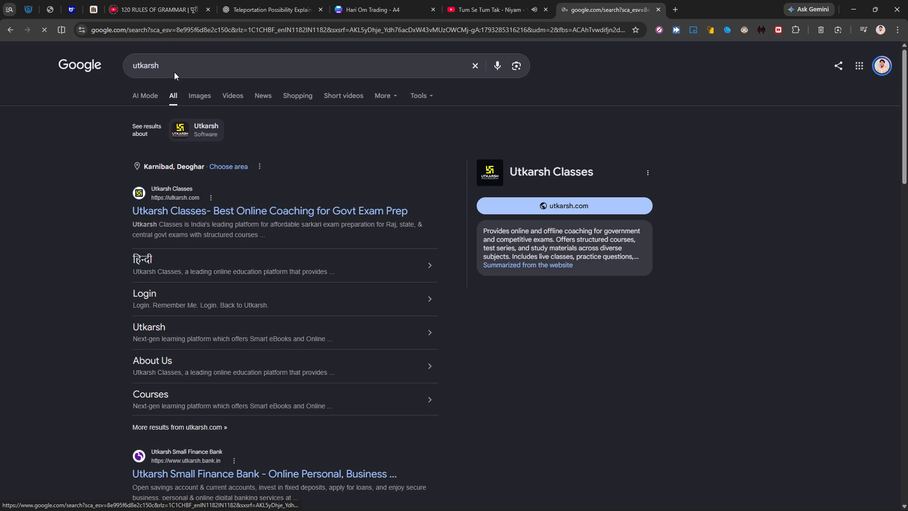
{"action": "left_click", "coordinate": [178, 63]}
{"action": "key", "text": "space"}
{"action": "type", "text": "PIPE"}
{"action": "key", "text": "Return"}
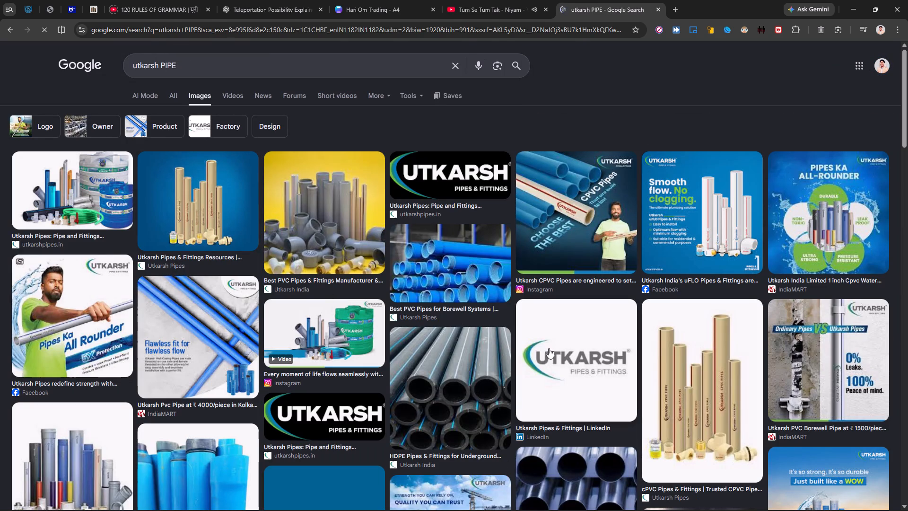
Browse the image results for Utkarsh logos, previewing the LinkedIn version and the transparent version from utkarshpipes.in.
{"action": "scroll", "coordinate": [569, 359], "scroll_direction": "down", "scroll_amount": 3}
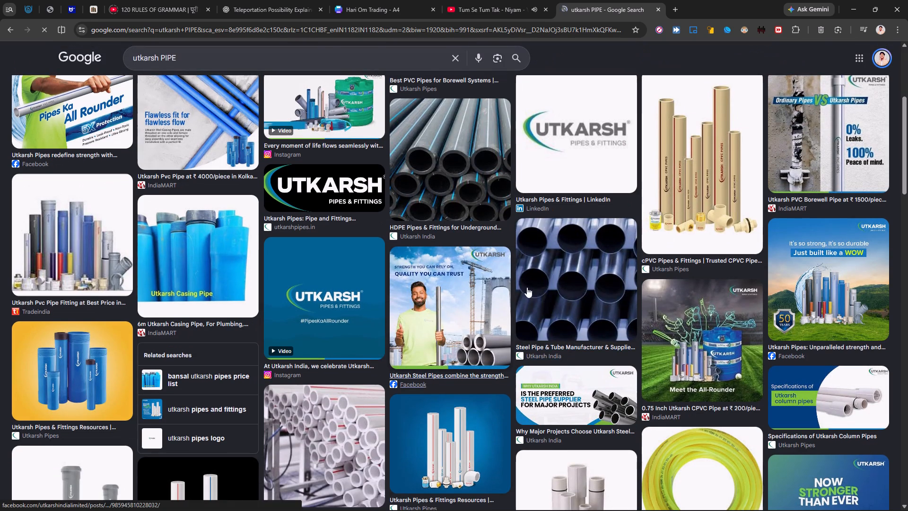
{"action": "scroll", "coordinate": [537, 276], "scroll_direction": "down", "scroll_amount": 8}
{"action": "scroll", "coordinate": [537, 276], "scroll_direction": "up", "scroll_amount": 6}
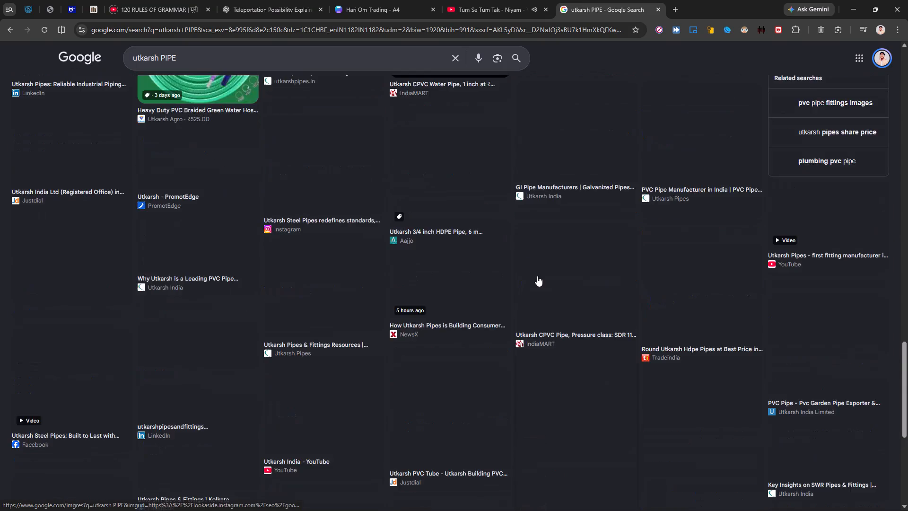
{"action": "scroll", "coordinate": [537, 276], "scroll_direction": "up", "scroll_amount": 7}
{"action": "scroll", "coordinate": [684, 384], "scroll_direction": "up", "scroll_amount": 3}
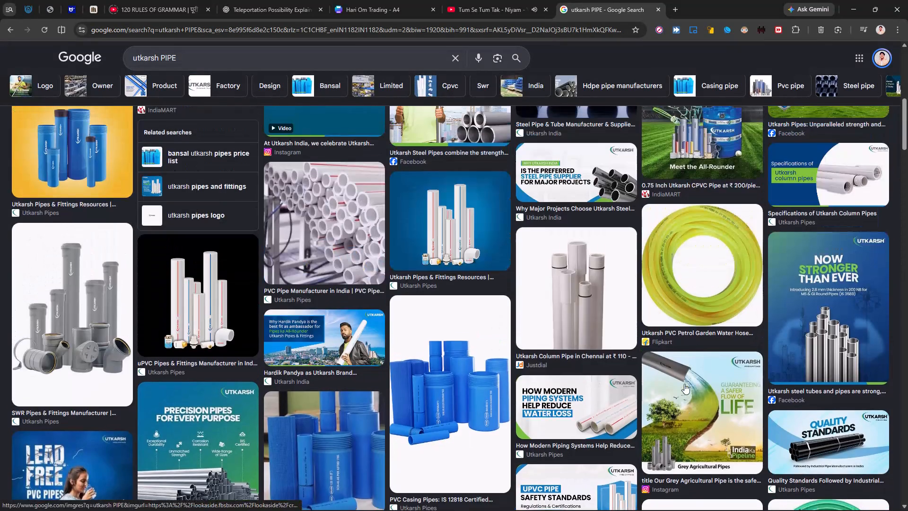
{"action": "scroll", "coordinate": [681, 220], "scroll_direction": "up", "scroll_amount": 4}
{"action": "left_click", "coordinate": [601, 155]}
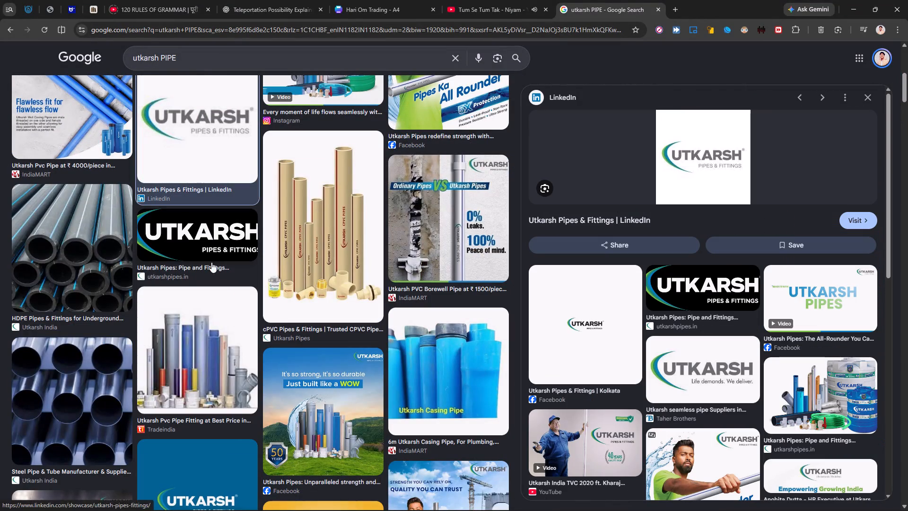
{"action": "left_click", "coordinate": [181, 235]}
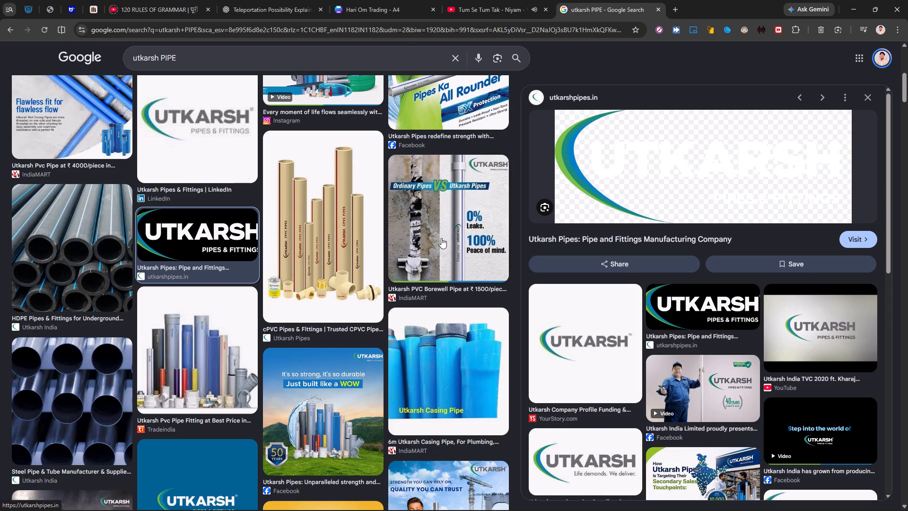
Copy the transparent Utkarsh Pipes & Fittings logo from the image preview and paste it into the Hari Om Trading design.
{"action": "right_click", "coordinate": [670, 176]}
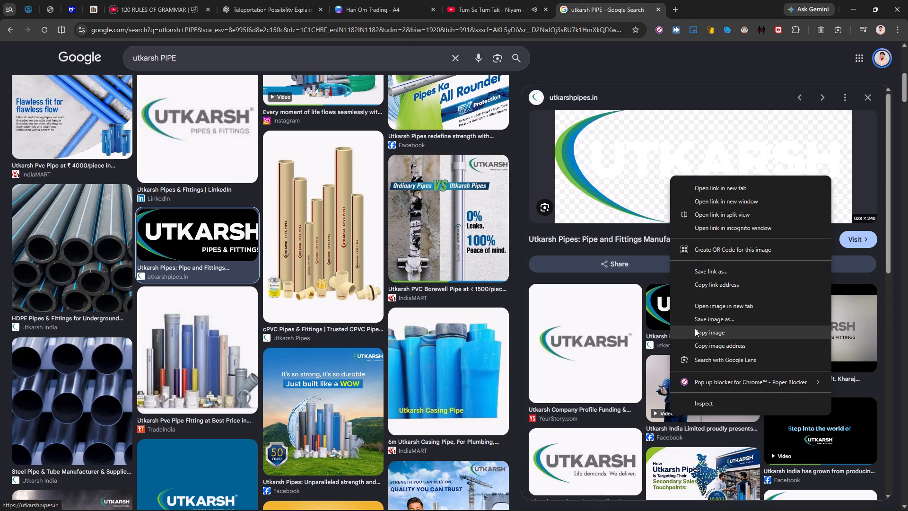
{"action": "left_click", "coordinate": [695, 328]}
{"action": "left_click", "coordinate": [538, 0]}
{"action": "left_click", "coordinate": [375, 0]}
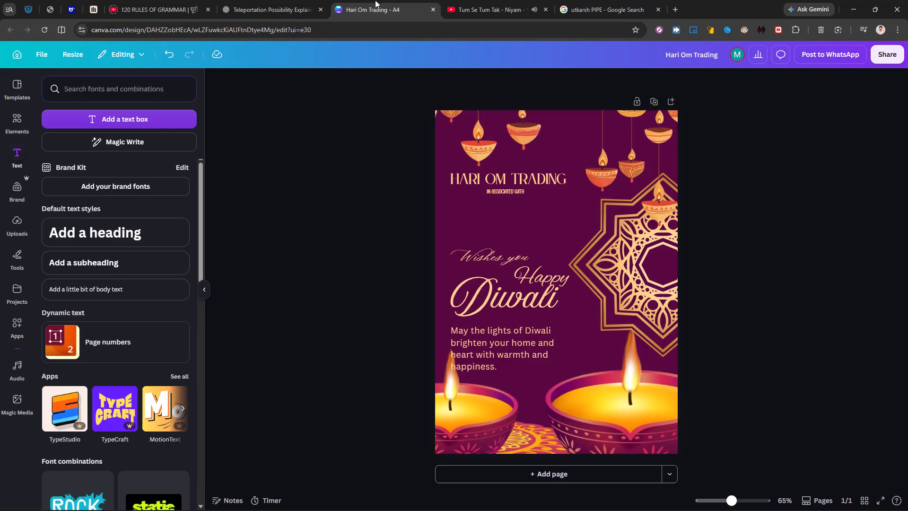
{"action": "right_click", "coordinate": [478, 214]}
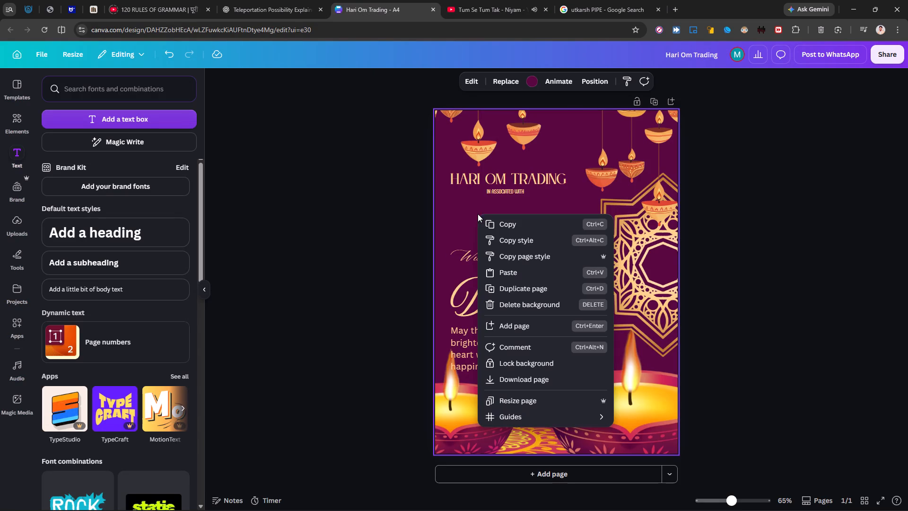
{"action": "left_click", "coordinate": [502, 277]}
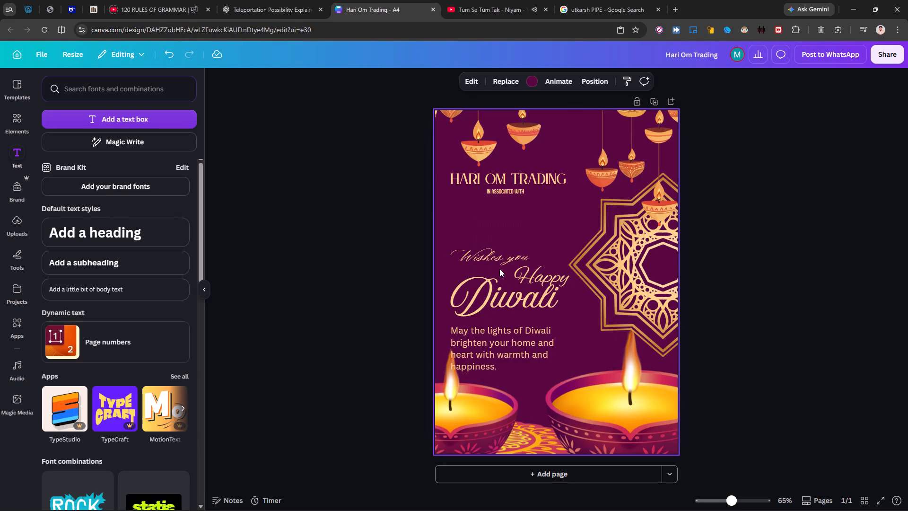
Shrink the Utkarsh logo and place it below the IN ASSOCIATED WITH line, aligned with the heading's left edge.
{"action": "left_click_drag", "start_coordinate": [627, 309], "coordinate": [528, 274]}
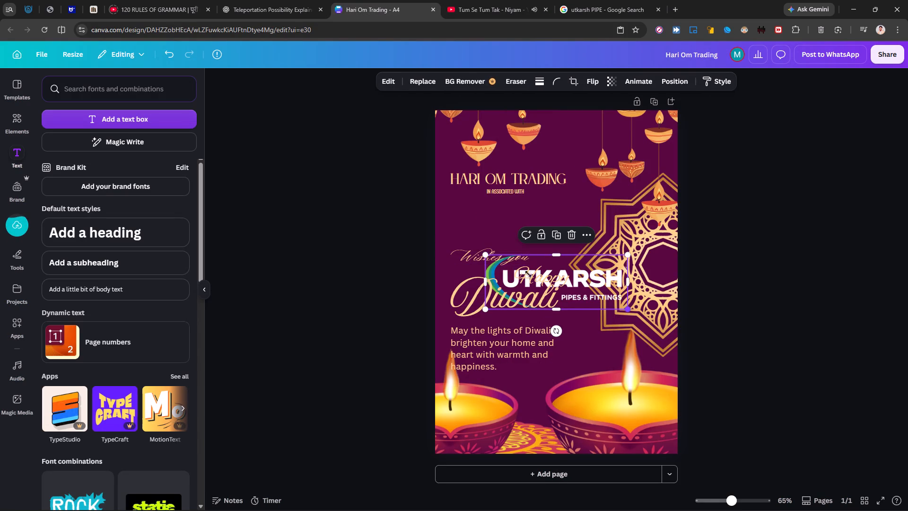
{"action": "left_click_drag", "start_coordinate": [528, 274], "coordinate": [515, 271]}
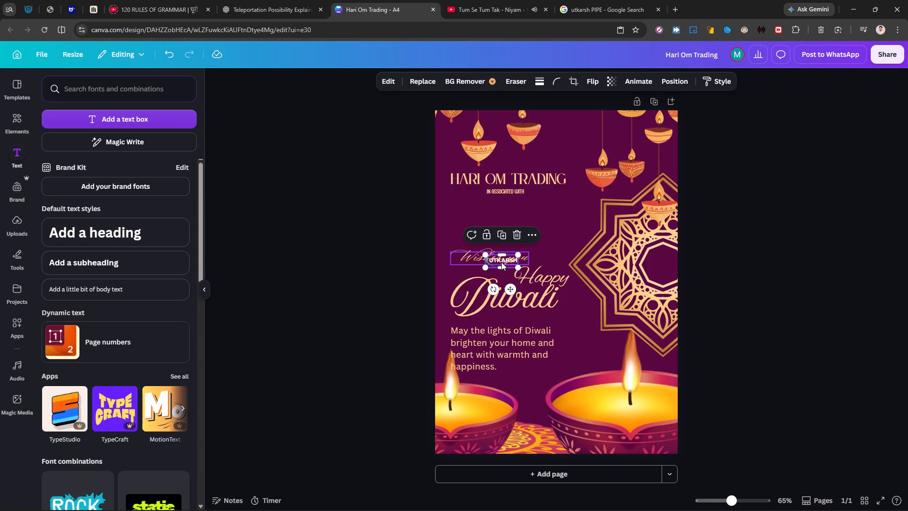
{"action": "left_click_drag", "start_coordinate": [510, 289], "coordinate": [481, 233]}
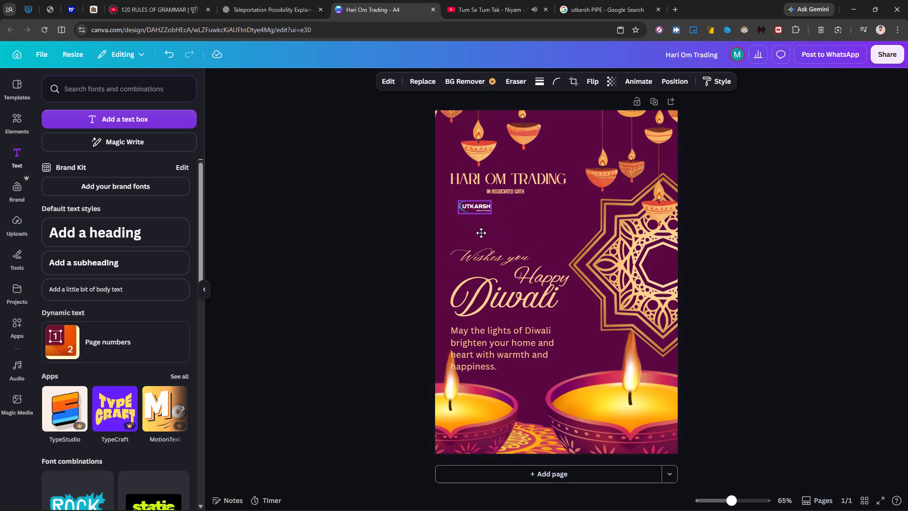
{"action": "left_click_drag", "start_coordinate": [481, 233], "coordinate": [476, 232]}
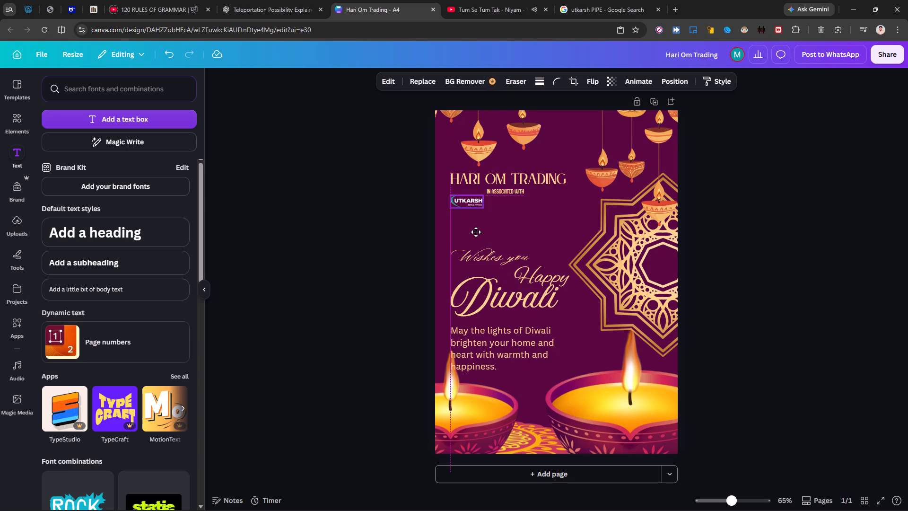
{"action": "left_click_drag", "start_coordinate": [476, 232], "coordinate": [476, 234]}
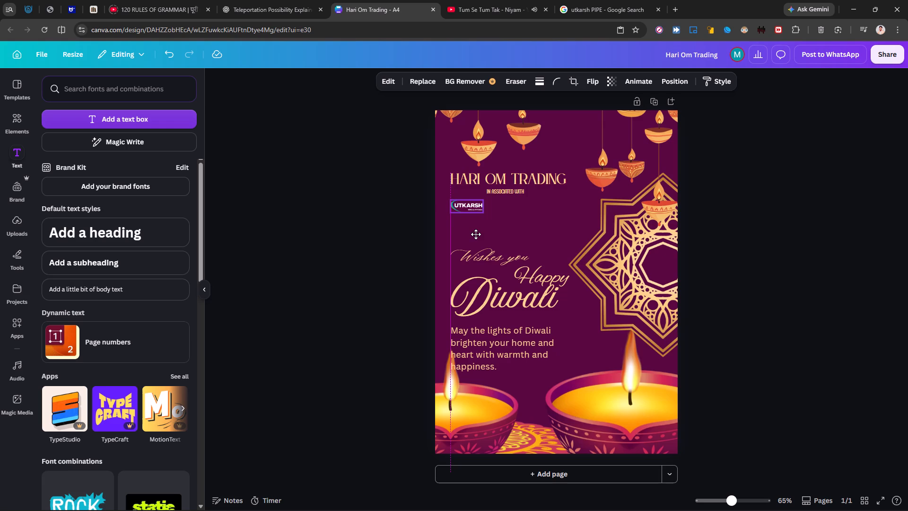
{"action": "left_click_drag", "start_coordinate": [476, 234], "coordinate": [474, 234]}
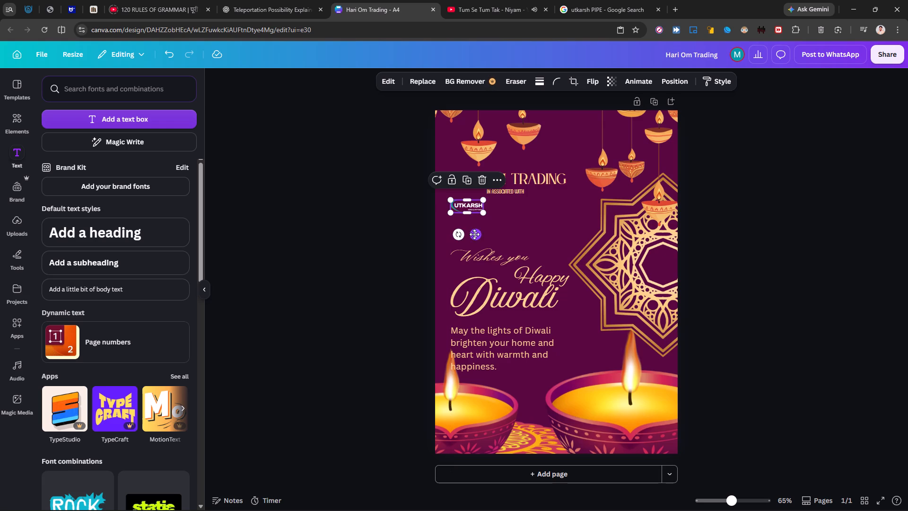
Search Google Images for vectus water tank logo.
{"action": "left_click", "coordinate": [578, 10]}
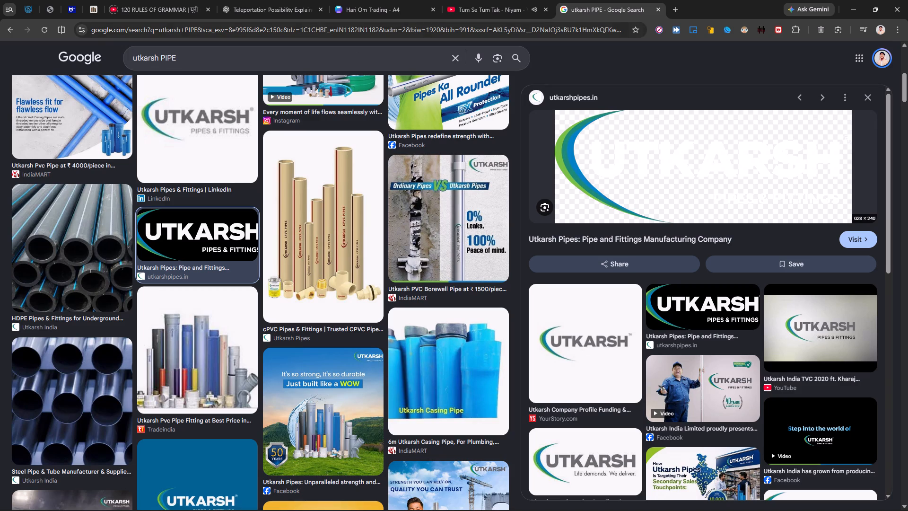
{"action": "triple_click", "coordinate": [266, 58]}
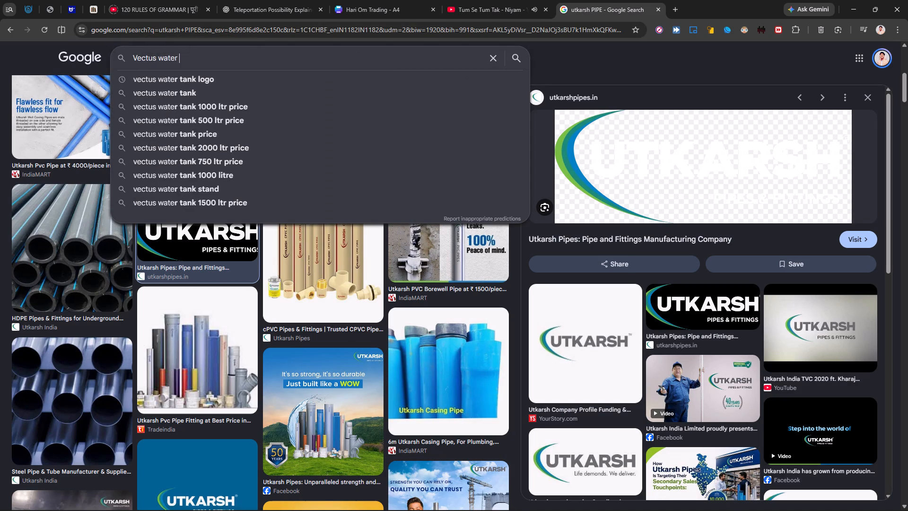
{"action": "key", "text": "Down"}
{"action": "key", "text": "Return"}
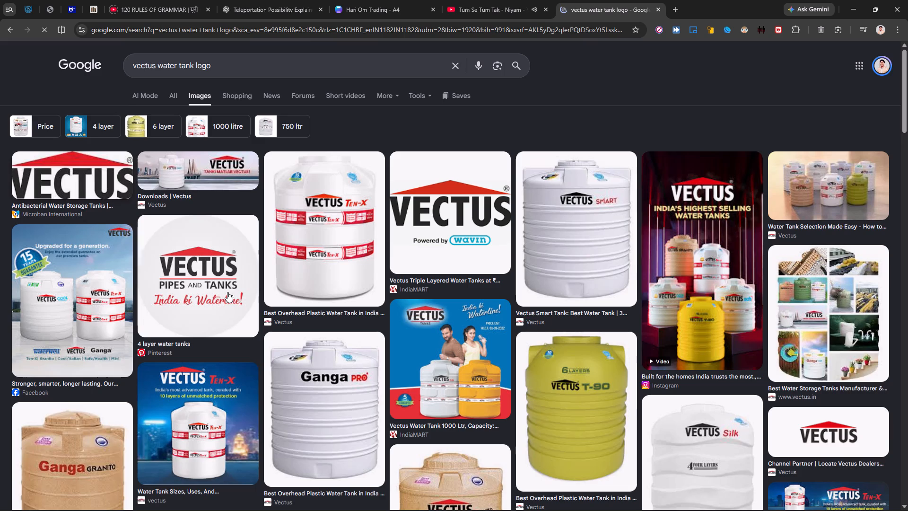
Browse the image results for a usable Vectus logo, previewing the Microban International version and its related images.
{"action": "scroll", "coordinate": [262, 307], "scroll_direction": "down", "scroll_amount": 2}
{"action": "scroll", "coordinate": [262, 307], "scroll_direction": "up", "scroll_amount": 4}
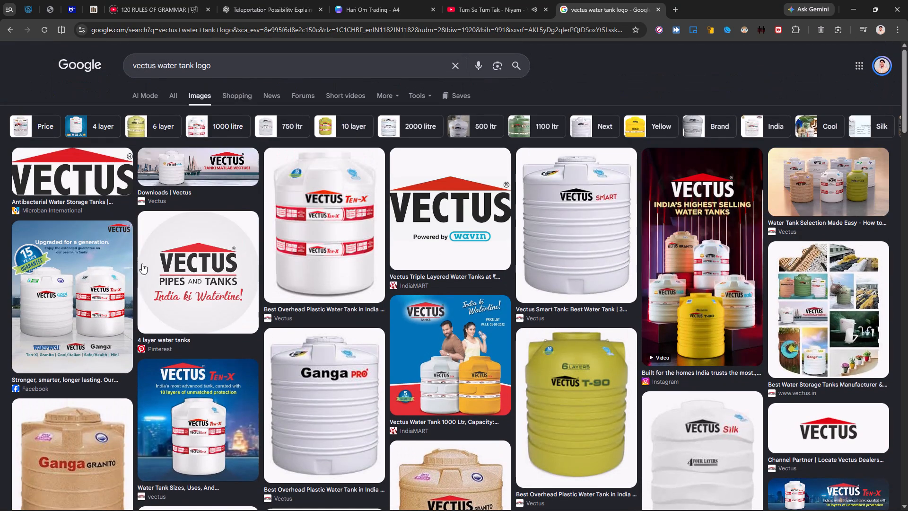
{"action": "left_click", "coordinate": [81, 179]}
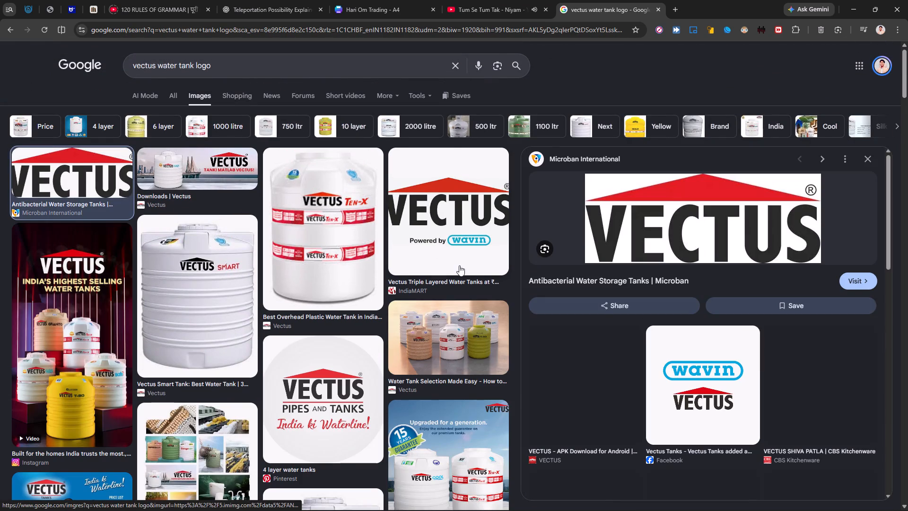
{"action": "scroll", "coordinate": [628, 211], "scroll_direction": "down", "scroll_amount": 1}
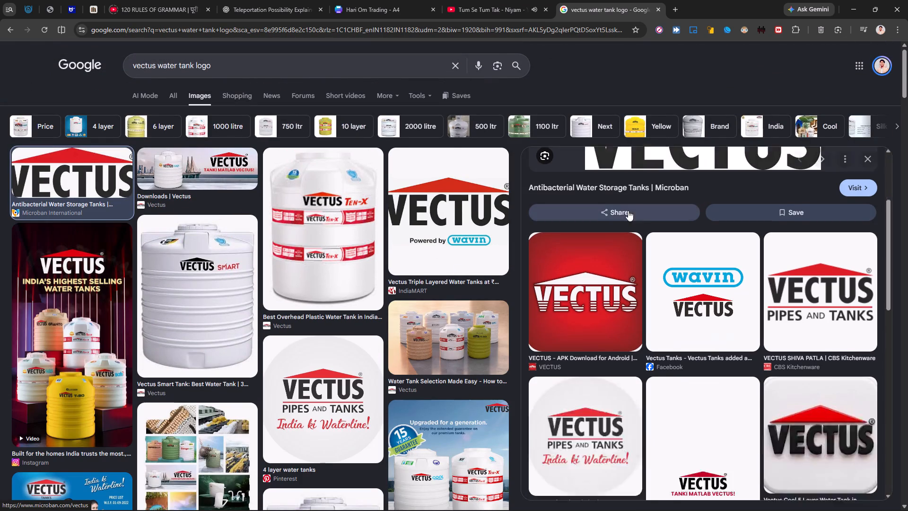
{"action": "scroll", "coordinate": [628, 211], "scroll_direction": "down", "scroll_amount": 1}
{"action": "scroll", "coordinate": [619, 286], "scroll_direction": "down", "scroll_amount": 1}
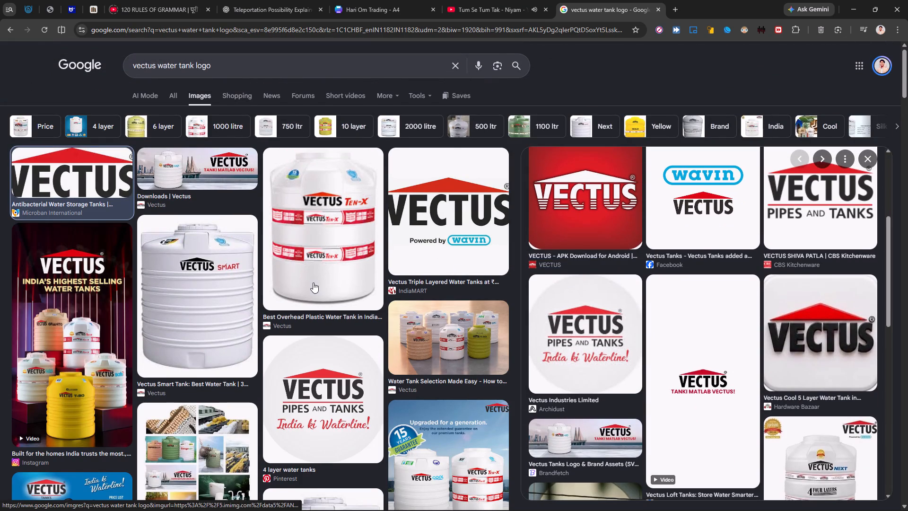
{"action": "scroll", "coordinate": [313, 282], "scroll_direction": "down", "scroll_amount": 5}
{"action": "scroll", "coordinate": [313, 282], "scroll_direction": "up", "scroll_amount": 6}
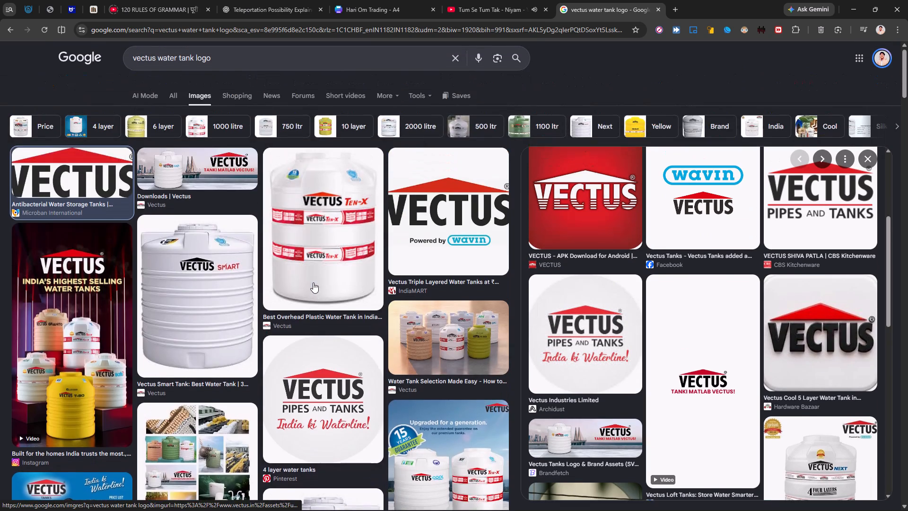
{"action": "scroll", "coordinate": [313, 282], "scroll_direction": "down", "scroll_amount": 5}
{"action": "scroll", "coordinate": [422, 386], "scroll_direction": "down", "scroll_amount": 3}
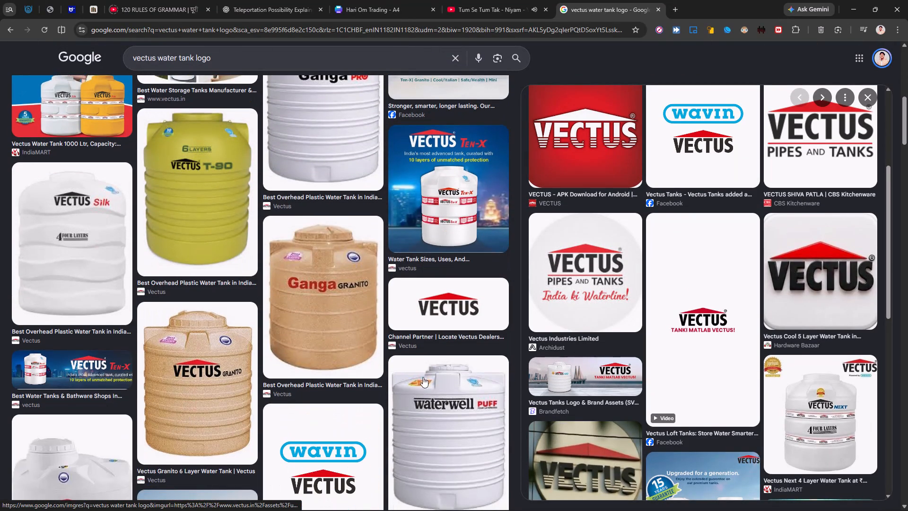
Copy the transparent Vectus logo from the Channel Partner result and paste it into the Hari Om Trading design.
{"action": "left_click", "coordinate": [459, 286]}
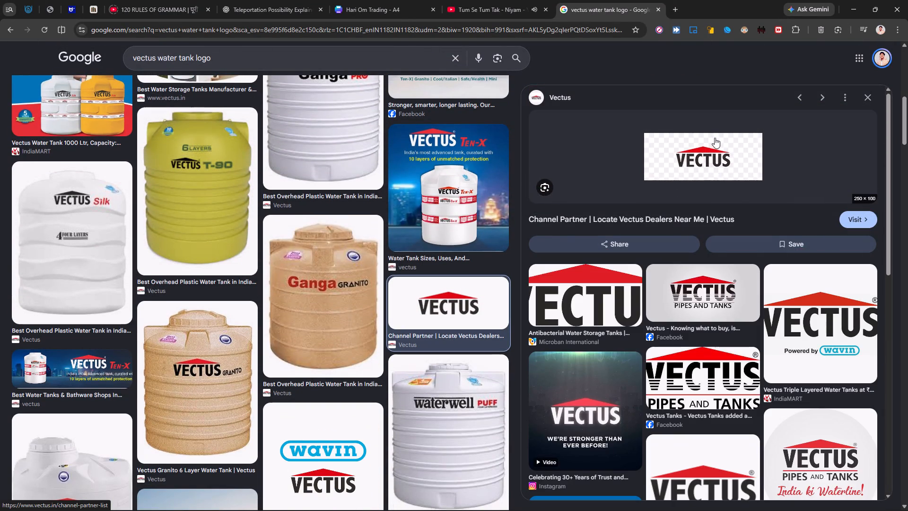
{"action": "right_click", "coordinate": [694, 157]}
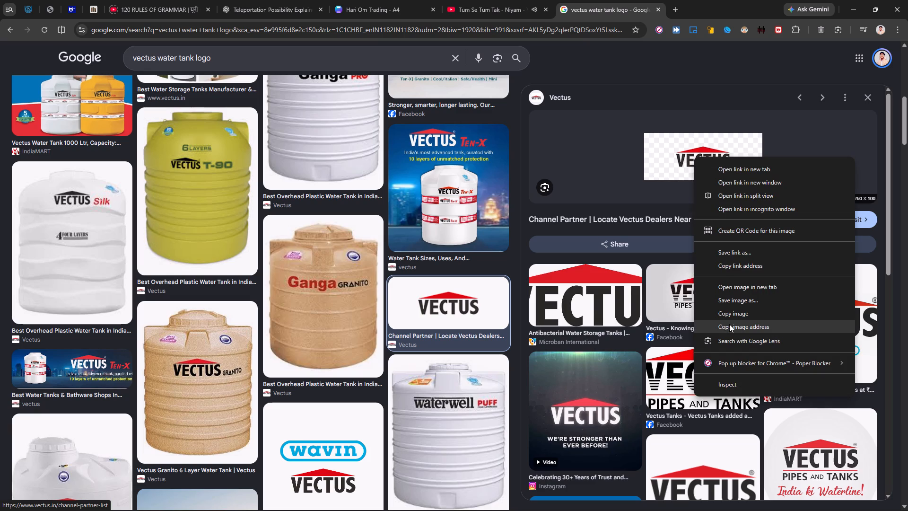
{"action": "left_click", "coordinate": [722, 314]}
{"action": "left_click", "coordinate": [511, 0]}
{"action": "left_click", "coordinate": [390, 0]}
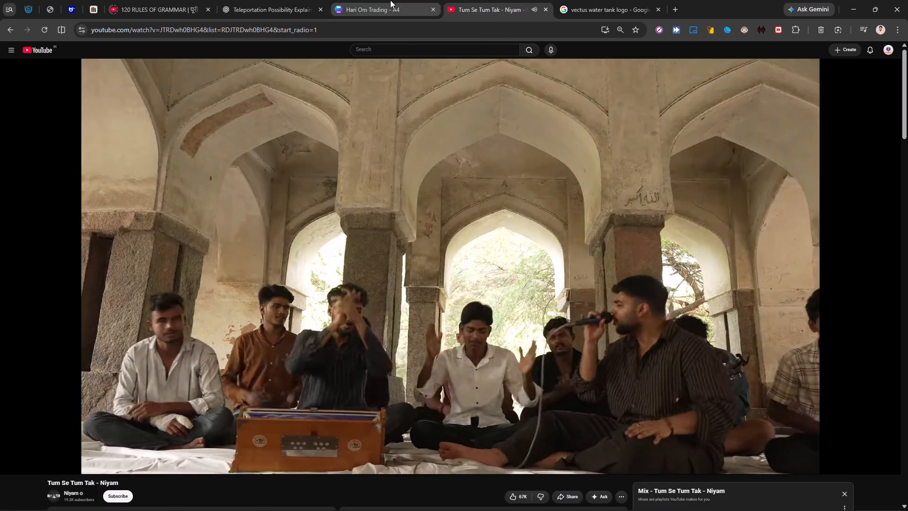
{"action": "key", "text": "ctrl+v"}
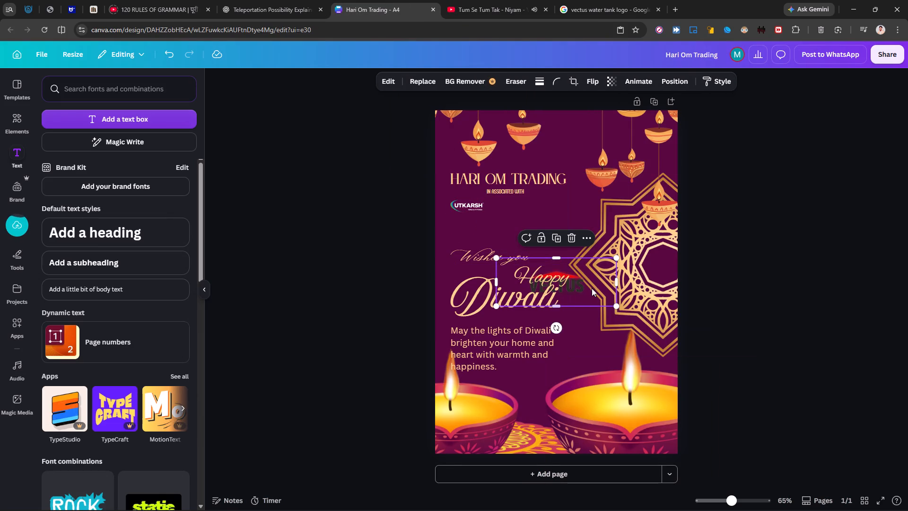
Shrink the Vectus logo and place it directly to the right of the Utkarsh logo.
{"action": "left_click_drag", "start_coordinate": [590, 286], "coordinate": [563, 211]}
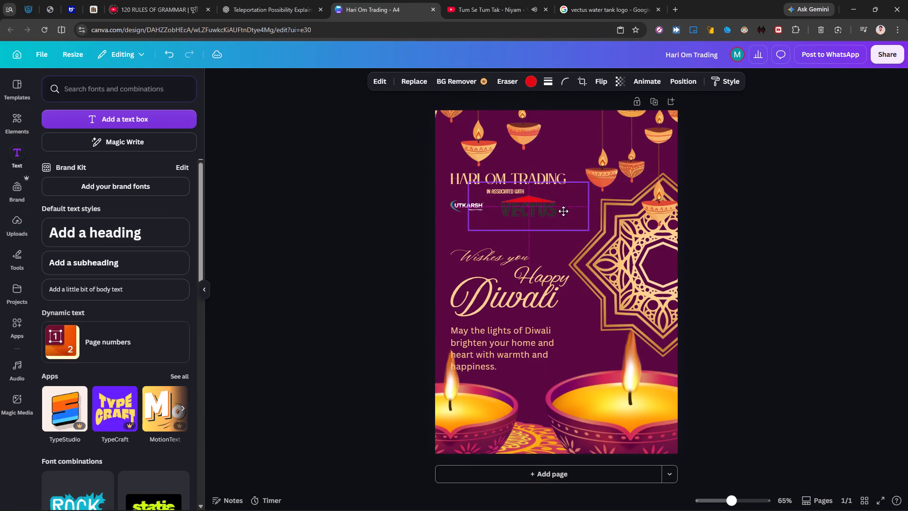
{"action": "left_click_drag", "start_coordinate": [563, 211], "coordinate": [562, 211]}
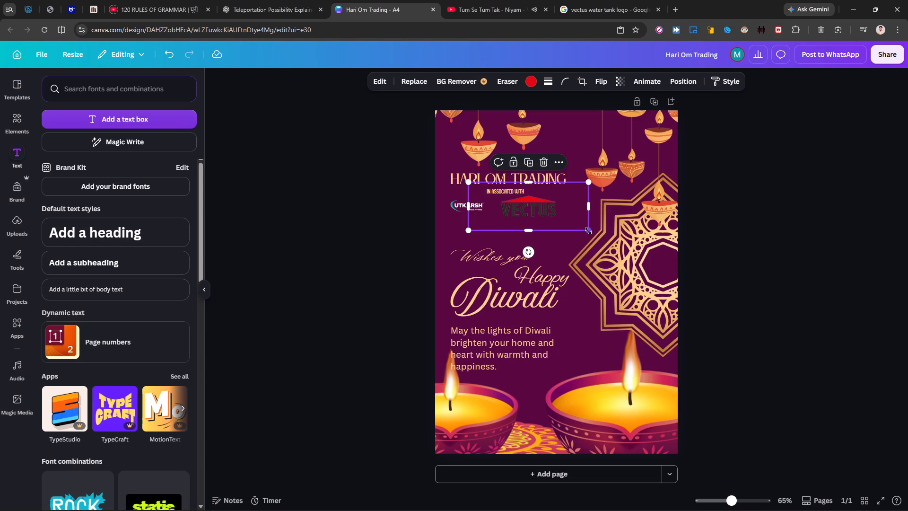
{"action": "left_click_drag", "start_coordinate": [588, 231], "coordinate": [527, 213]}
{"action": "left_click_drag", "start_coordinate": [506, 200], "coordinate": [516, 214]}
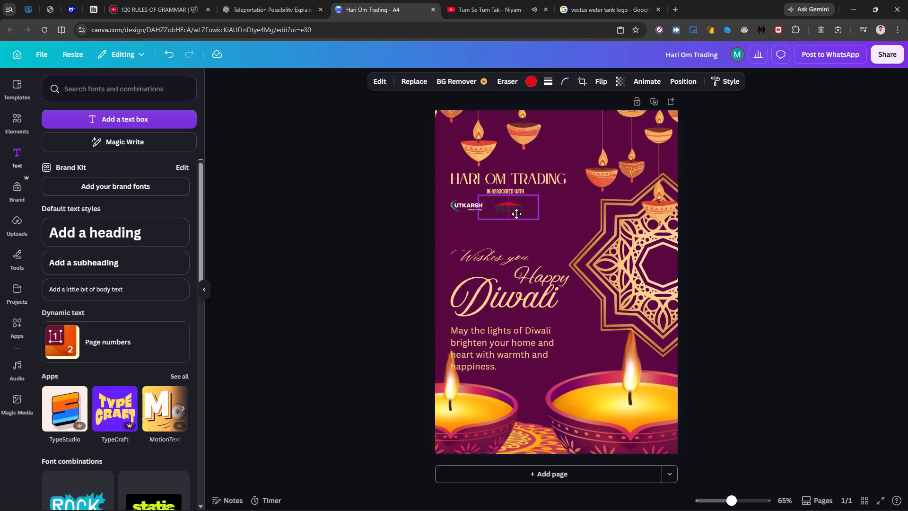
{"action": "left_click_drag", "start_coordinate": [516, 214], "coordinate": [519, 211]}
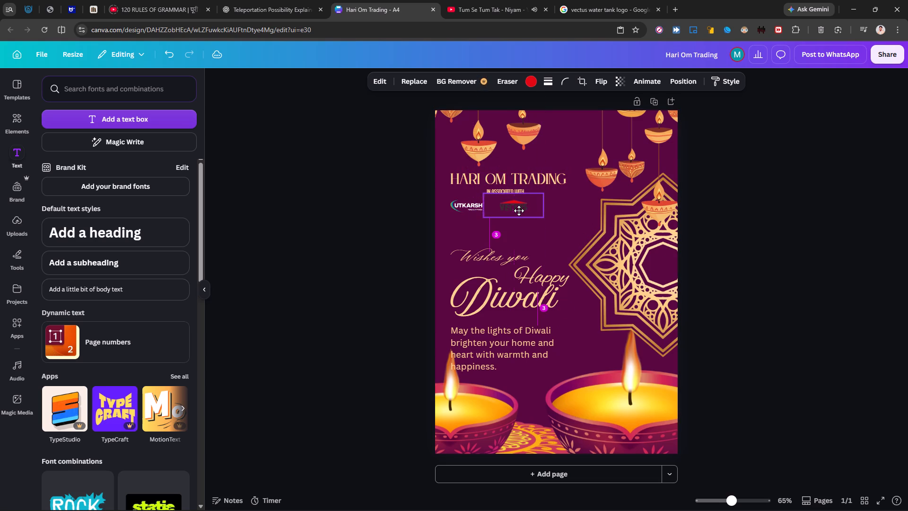
{"action": "left_click_drag", "start_coordinate": [519, 211], "coordinate": [521, 211]}
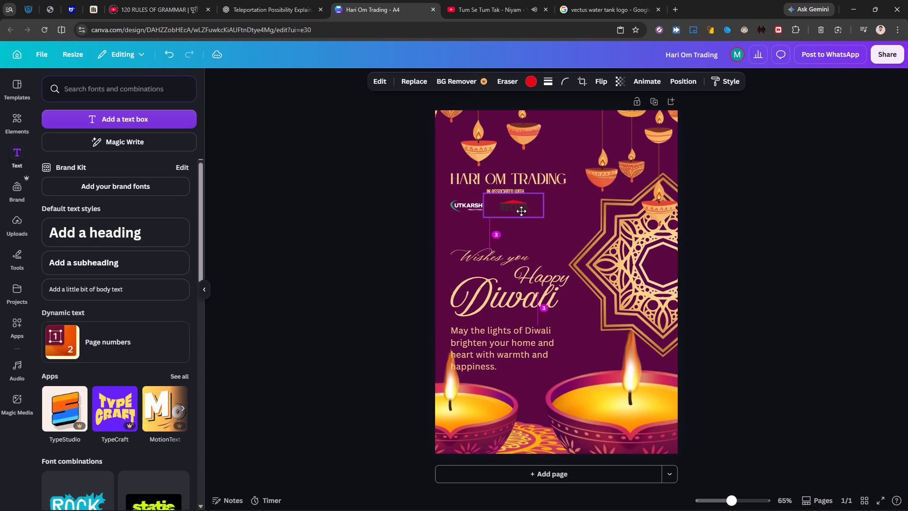
{"action": "left_click_drag", "start_coordinate": [521, 211], "coordinate": [520, 211]}
Crop the empty margins around the Vectus logo to a tighter frame, trimming both sides and the top edge.
{"action": "double_click", "coordinate": [520, 211]}
{"action": "left_click", "coordinate": [520, 211]}
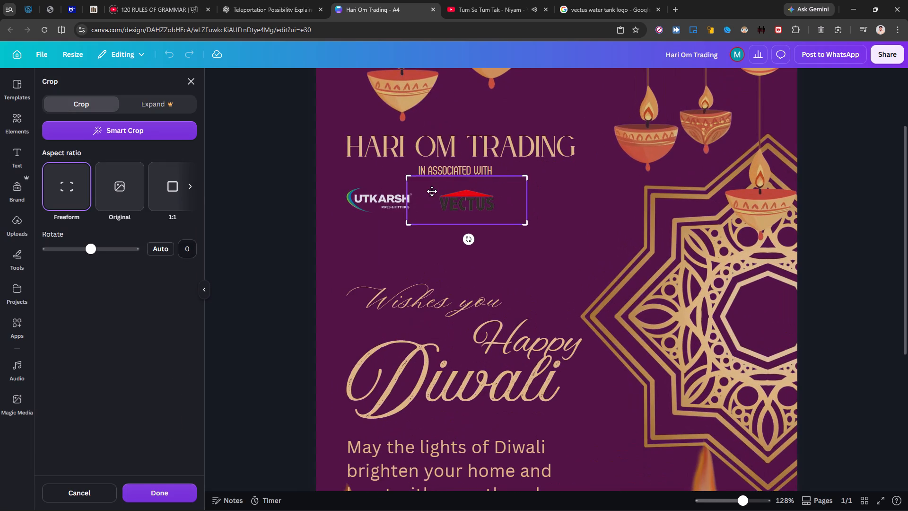
{"action": "left_click_drag", "start_coordinate": [407, 176], "coordinate": [431, 182]}
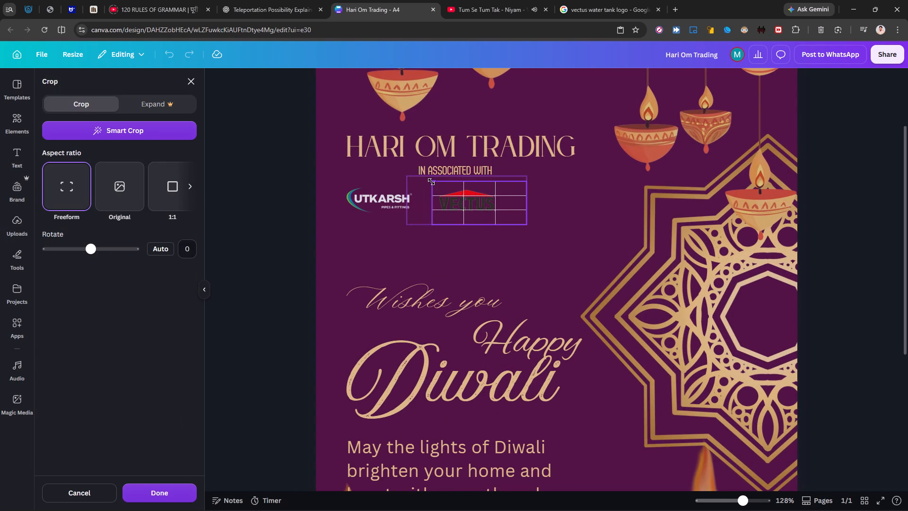
{"action": "left_click_drag", "start_coordinate": [431, 182], "coordinate": [423, 183]}
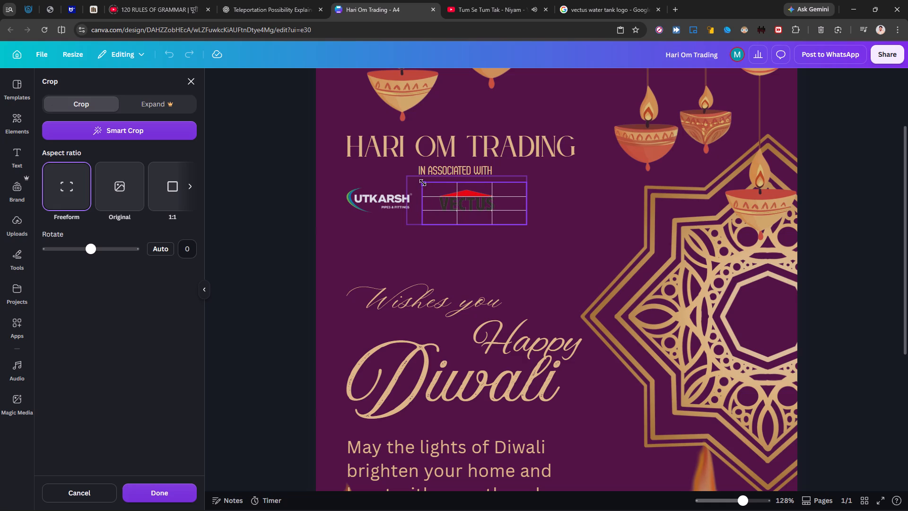
{"action": "left_click_drag", "start_coordinate": [423, 183], "coordinate": [419, 183]}
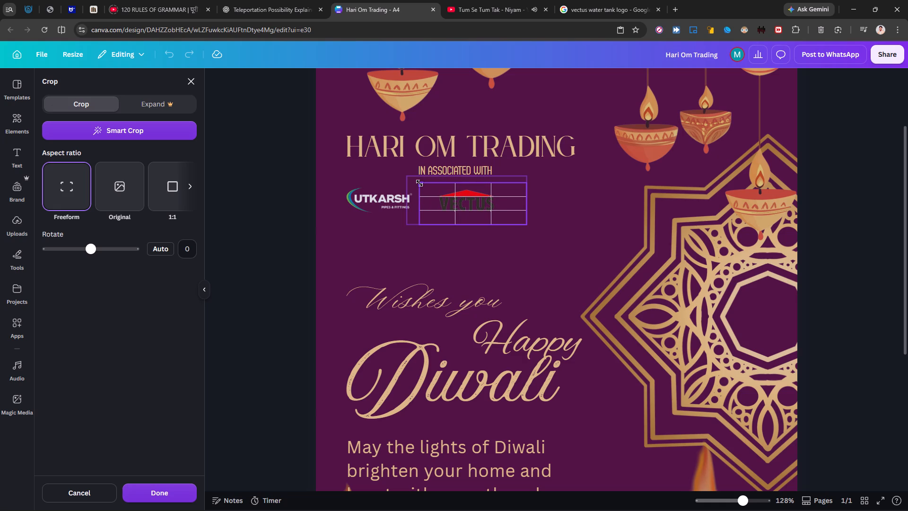
{"action": "left_click_drag", "start_coordinate": [419, 183], "coordinate": [420, 183]}
{"action": "left_click_drag", "start_coordinate": [528, 226], "coordinate": [513, 223]}
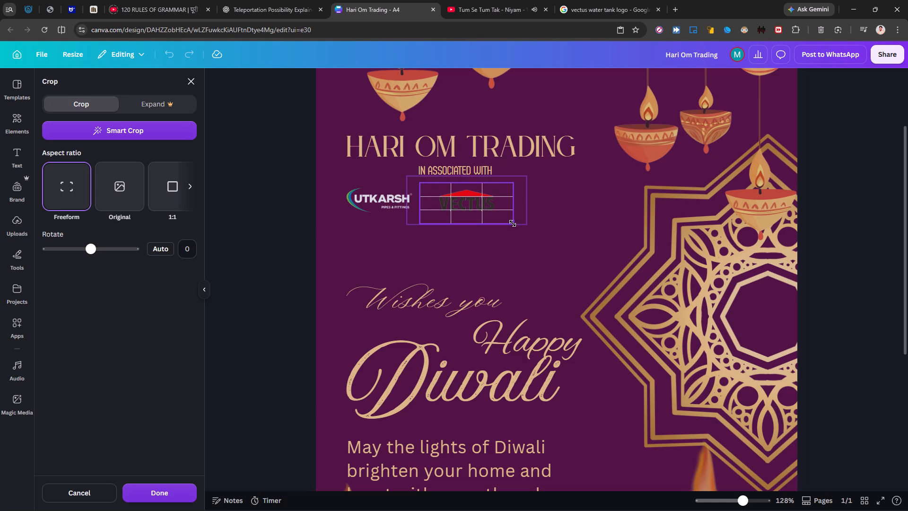
{"action": "left_click_drag", "start_coordinate": [513, 223], "coordinate": [512, 223]}
{"action": "left_click_drag", "start_coordinate": [512, 223], "coordinate": [513, 223]}
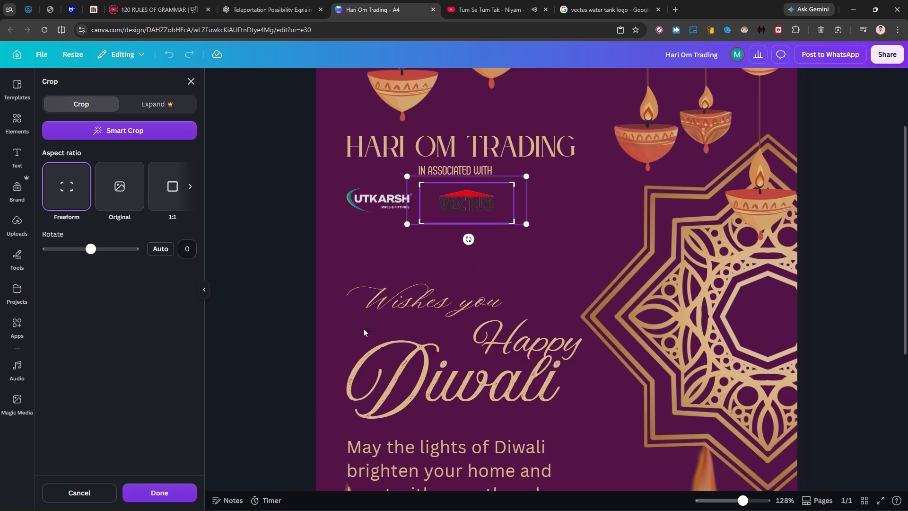
{"action": "left_click", "coordinate": [159, 484]}
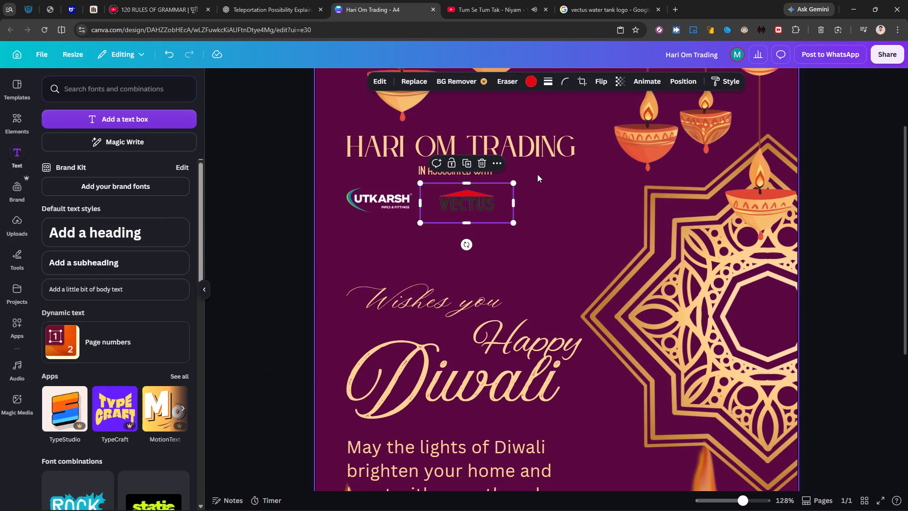
Reposition the cropped Vectus logo just beside the Utkarsh logo, under the IN ASSOCIATED WITH line.
{"action": "left_click", "coordinate": [465, 207]}
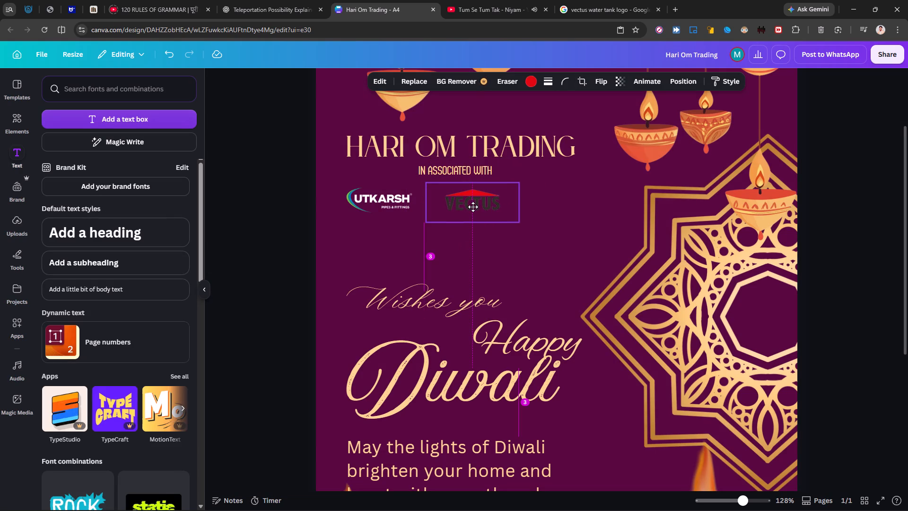
{"action": "left_click", "coordinate": [383, 203]}
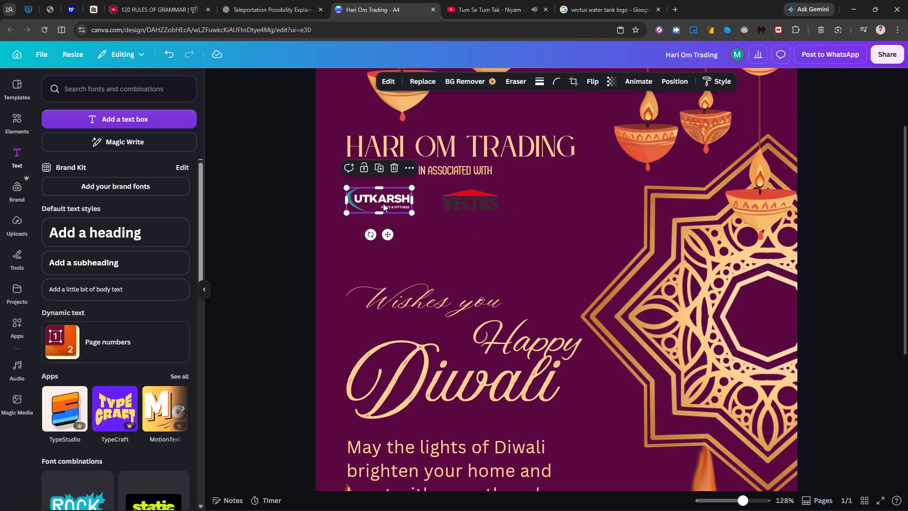
{"action": "left_click", "coordinate": [455, 206]}
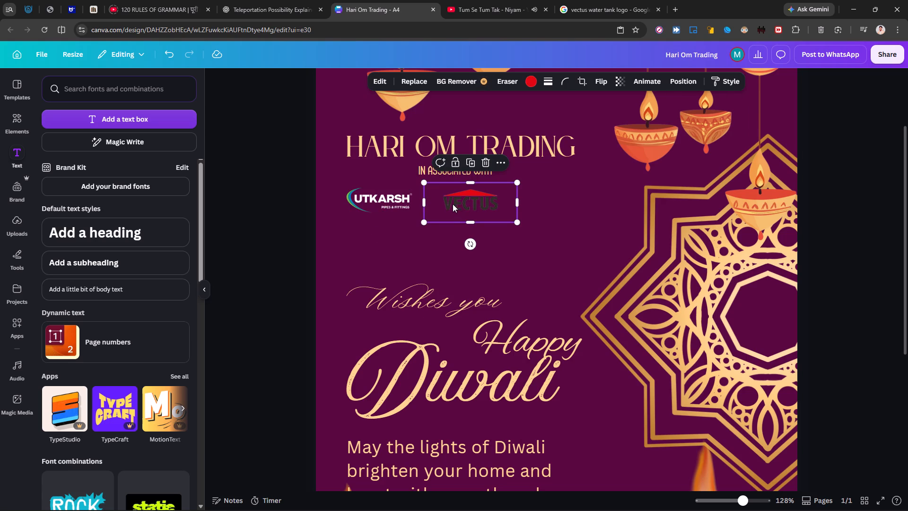
{"action": "left_click", "coordinate": [266, 229]}
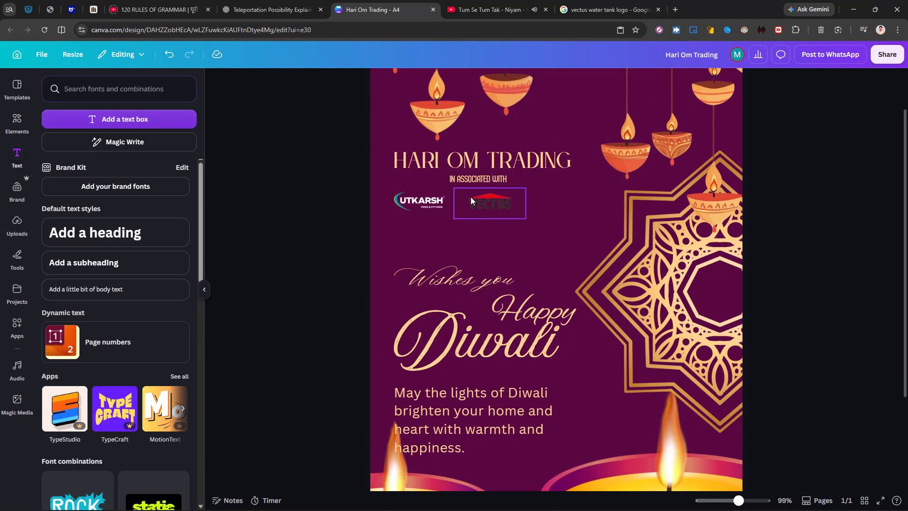
{"action": "left_click_drag", "start_coordinate": [471, 197], "coordinate": [463, 198]}
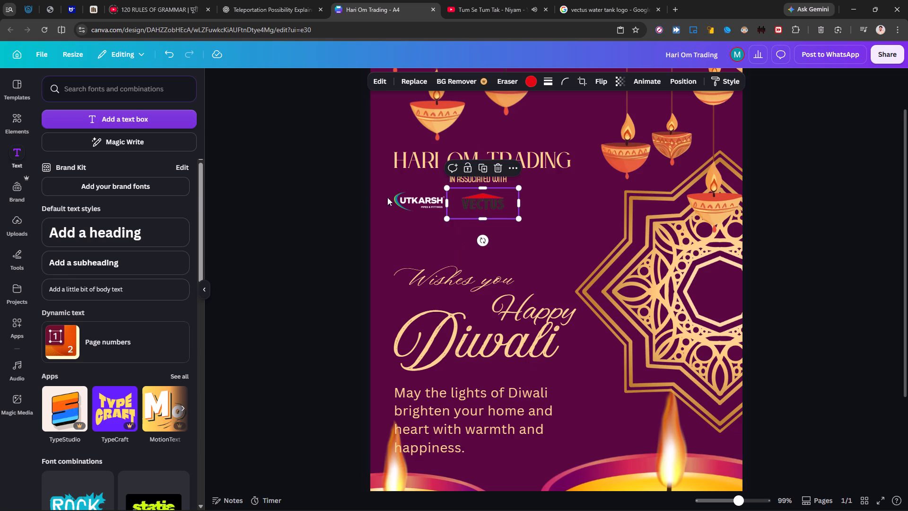
{"action": "left_click", "coordinate": [364, 196]}
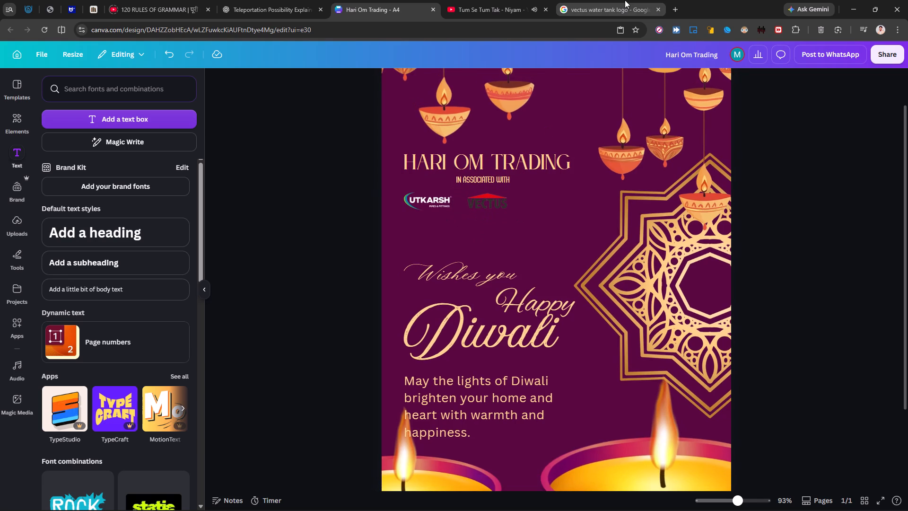
Replace the Vectus query in Google Images with a search for duke logo.
{"action": "left_click", "coordinate": [625, 0]}
{"action": "triple_click", "coordinate": [349, 34]}
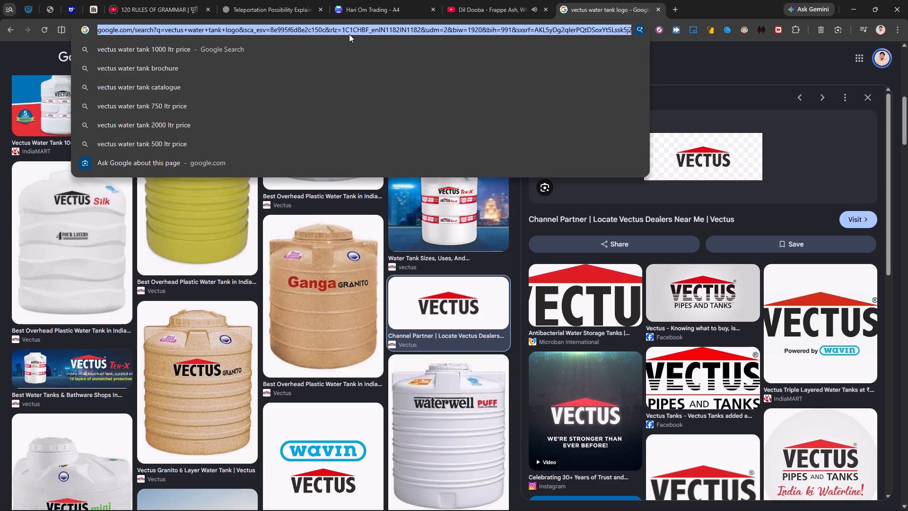
{"action": "left_click", "coordinate": [0, 88]}
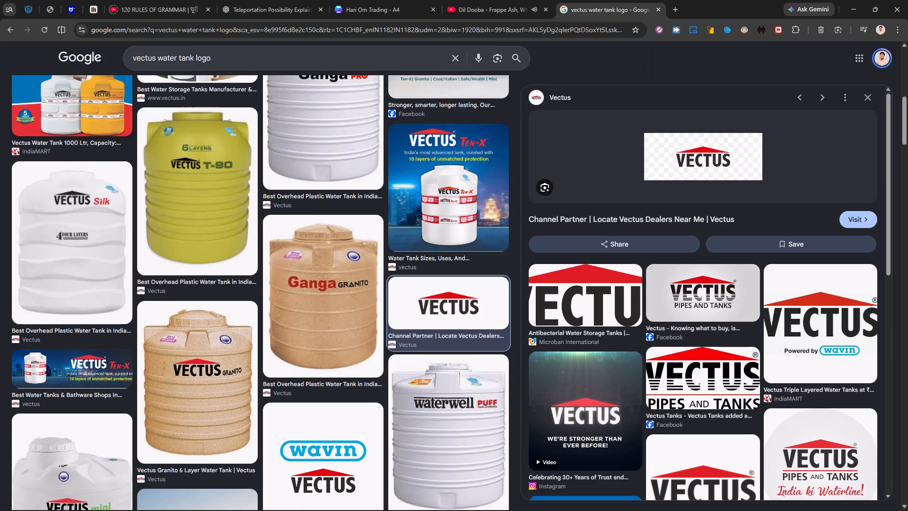
{"action": "left_click_drag", "start_coordinate": [194, 57], "coordinate": [98, 54]}
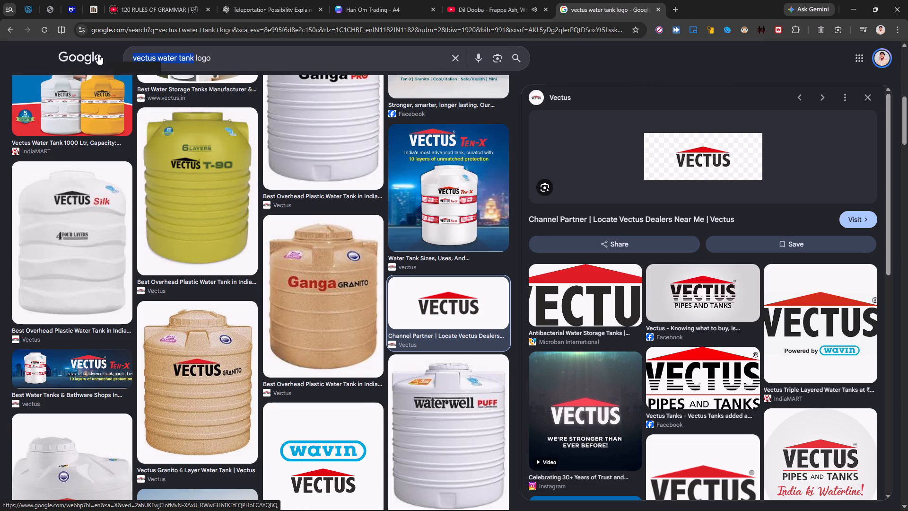
{"action": "type", "text": "duke"}
{"action": "key", "text": "space"}
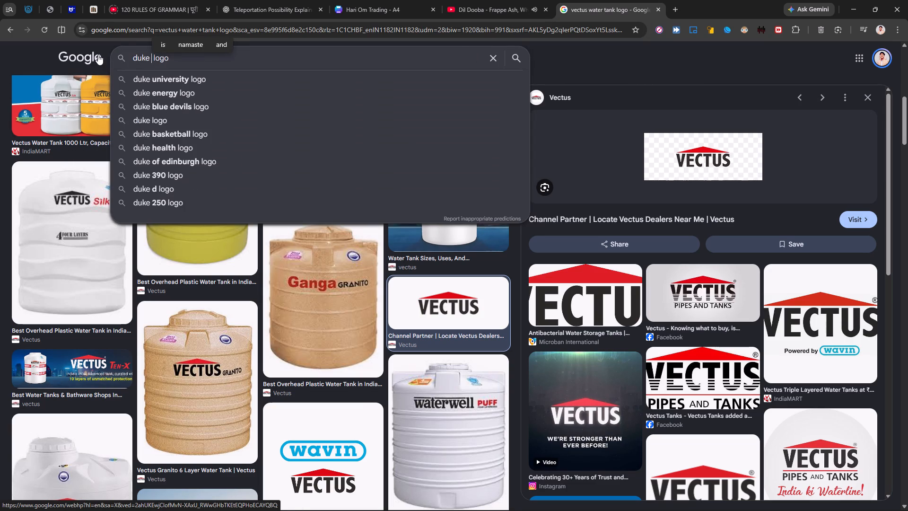
{"action": "key", "text": "BackSpace"}
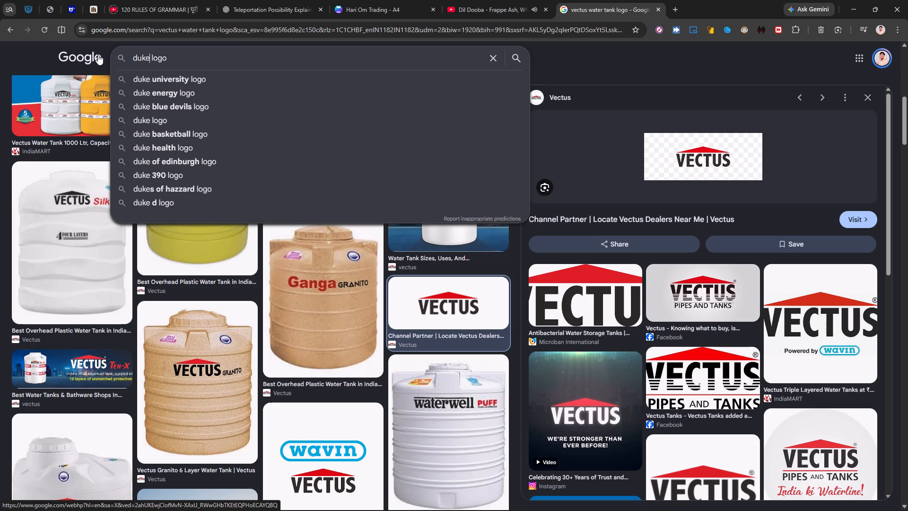
{"action": "key", "text": "Right"}
{"action": "key", "text": "Right"}
{"action": "key", "text": "Right"}
{"action": "key", "text": "Right"}
{"action": "key", "text": "Right"}
{"action": "key", "text": "Right"}
{"action": "key", "text": "Right"}
{"action": "key", "text": "Right"}
{"action": "key", "text": "Right"}
{"action": "key", "text": "Right"}
{"action": "key", "text": "Right"}
{"action": "key", "text": "Right"}
{"action": "key", "text": "BackSpace"}
{"action": "key", "text": "BackSpace"}
{"action": "key", "text": "BackSpace"}
{"action": "key", "text": "BackSpace"}
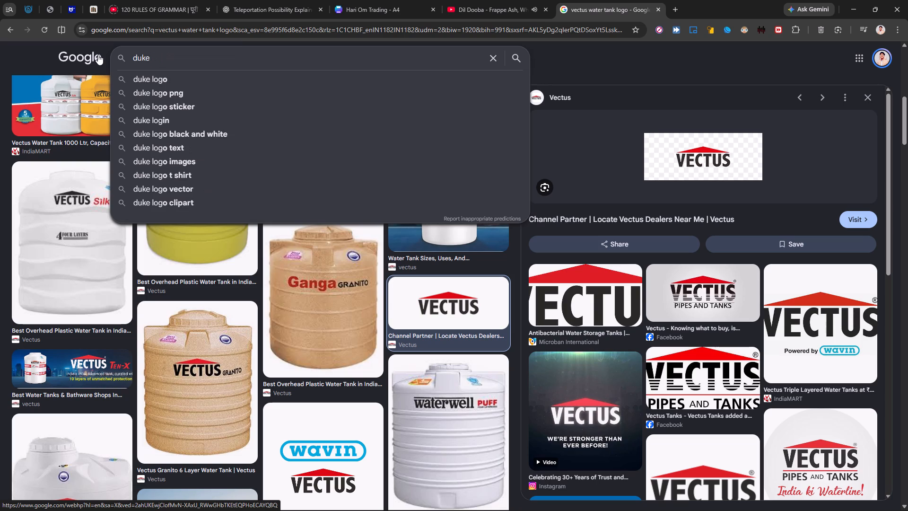
{"action": "key", "text": "BackSpace"}
{"action": "key", "text": "Down"}
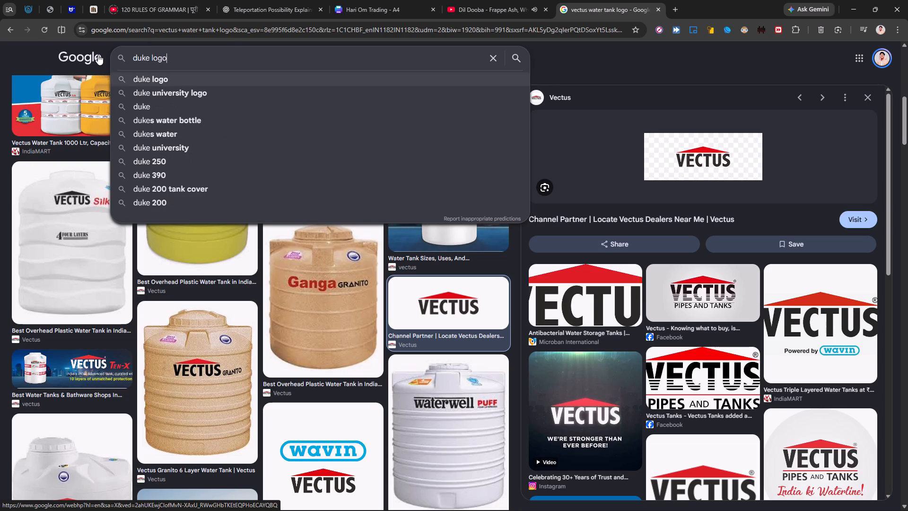
{"action": "key", "text": "Return"}
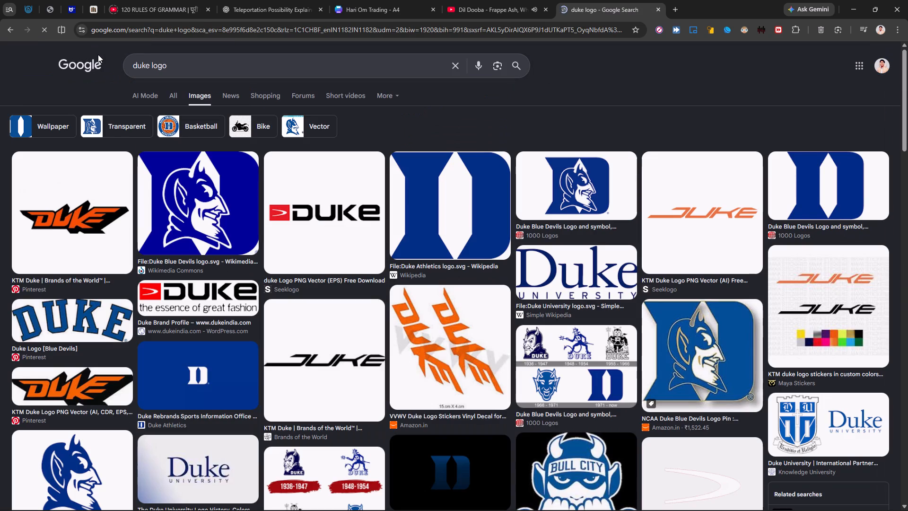
Browse the image results for the Duke pump company's logo, previewing the Duke Pumps result and its related images.
{"action": "scroll", "coordinate": [52, 211], "scroll_direction": "down", "scroll_amount": 8}
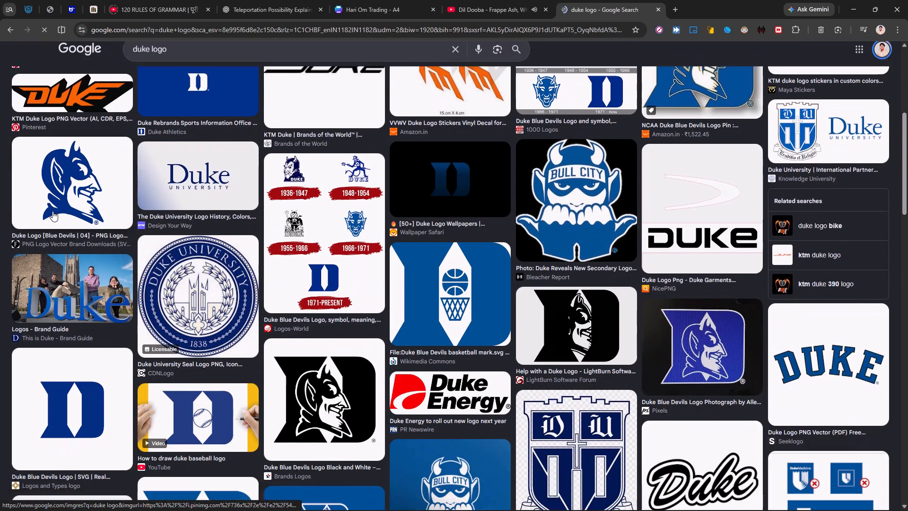
{"action": "scroll", "coordinate": [52, 211], "scroll_direction": "down", "scroll_amount": 3}
{"action": "left_click", "coordinate": [38, 309]}
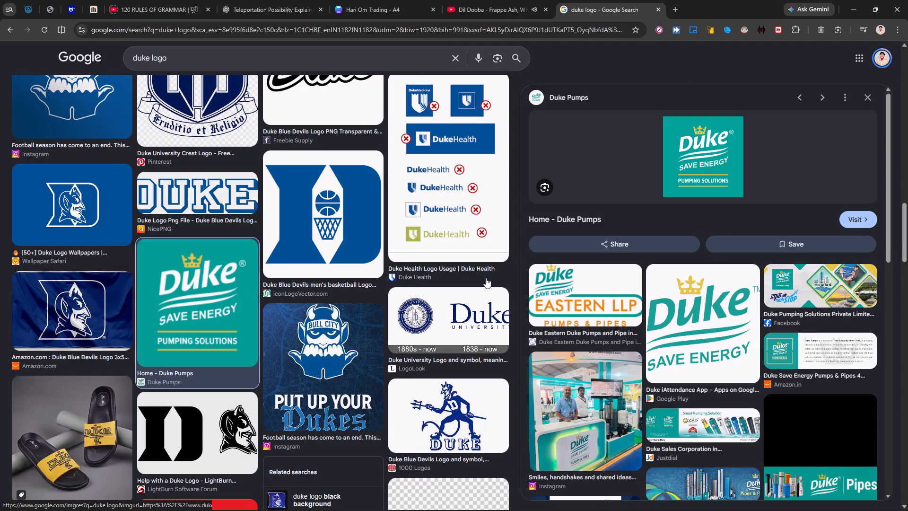
{"action": "scroll", "coordinate": [562, 293], "scroll_direction": "down", "scroll_amount": 3}
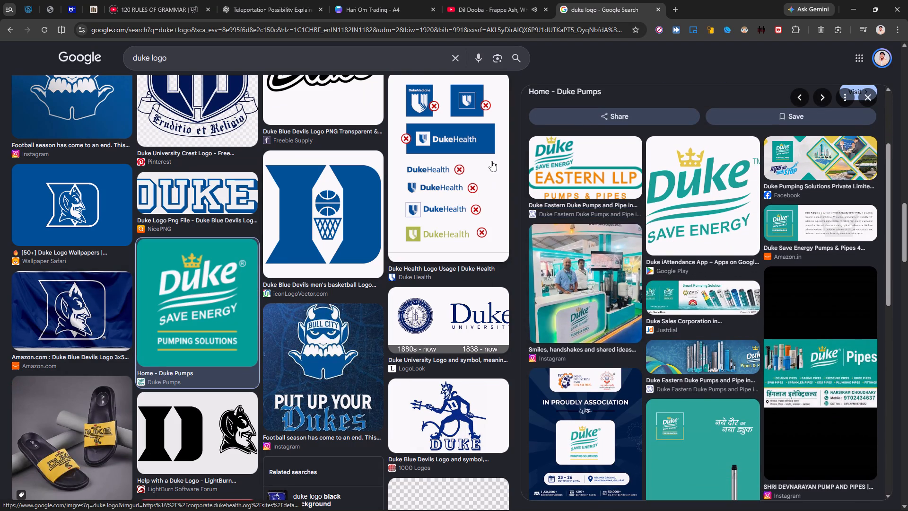
{"action": "scroll", "coordinate": [435, 218], "scroll_direction": "down", "scroll_amount": 1}
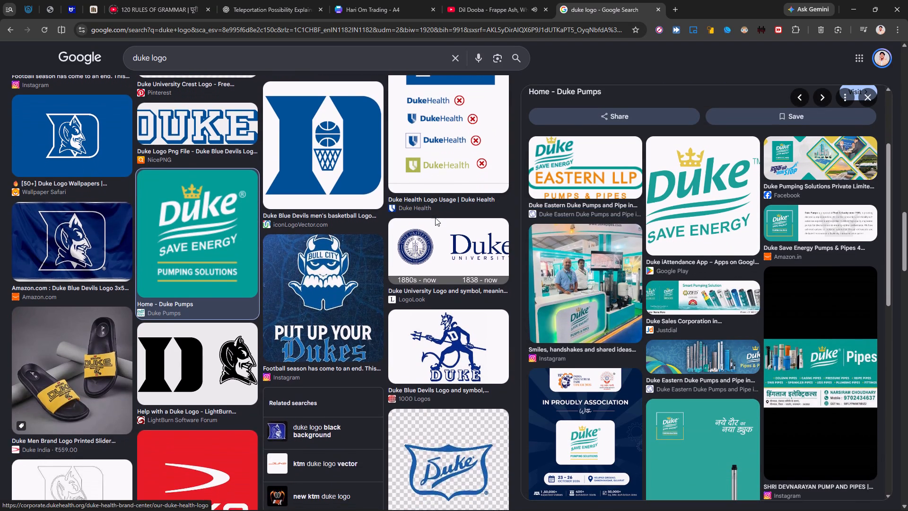
{"action": "scroll", "coordinate": [435, 218], "scroll_direction": "up", "scroll_amount": 1}
{"action": "scroll", "coordinate": [435, 218], "scroll_direction": "down", "scroll_amount": 8}
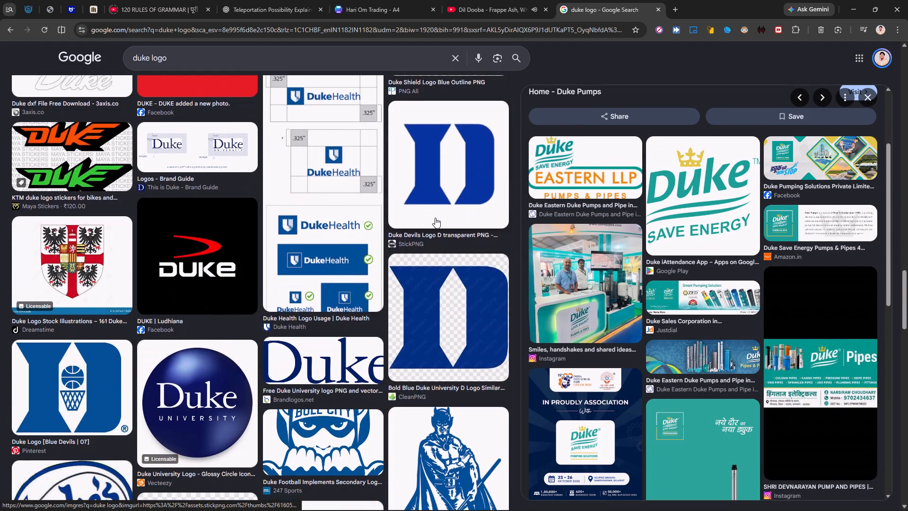
{"action": "scroll", "coordinate": [435, 218], "scroll_direction": "down", "scroll_amount": 5}
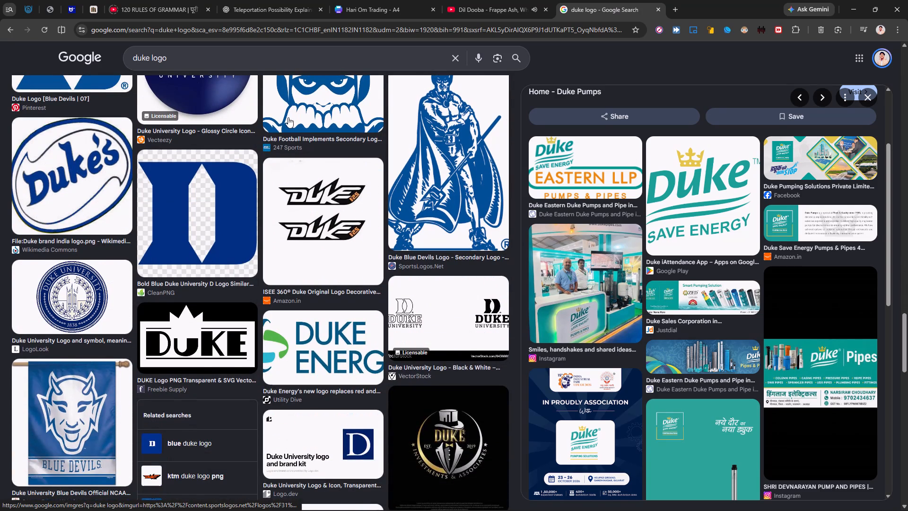
{"action": "scroll", "coordinate": [342, 212], "scroll_direction": "up", "scroll_amount": 11}
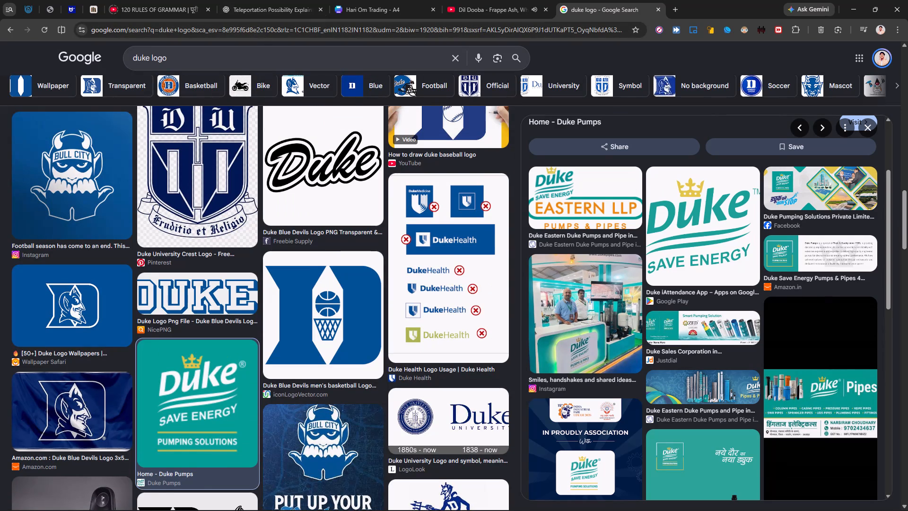
Refine the image search to duke pumping logo.
{"action": "left_click", "coordinate": [233, 61]}
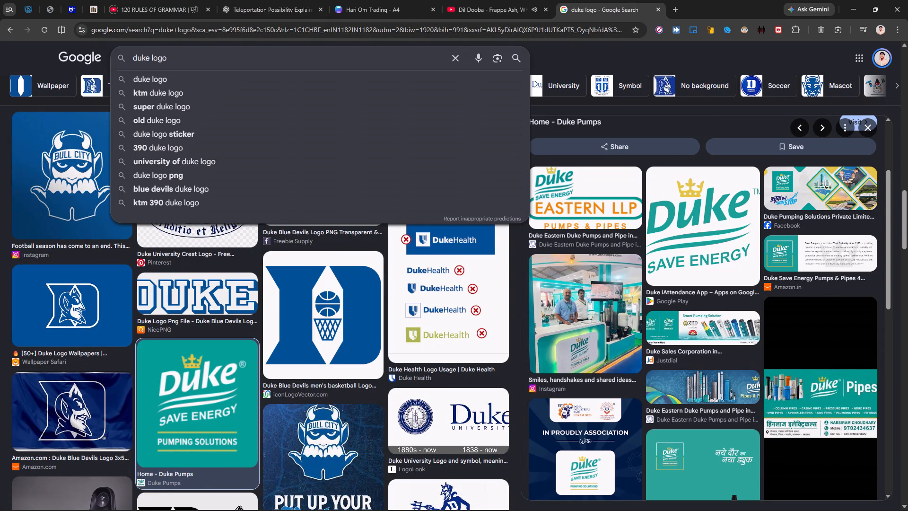
{"action": "left_click", "coordinate": [153, 58]}
{"action": "type", "text": "pumpinh"}
{"action": "key", "text": "space"}
{"action": "key", "text": "BackSpace"}
{"action": "key", "text": "BackSpace"}
{"action": "type", "text": "g"}
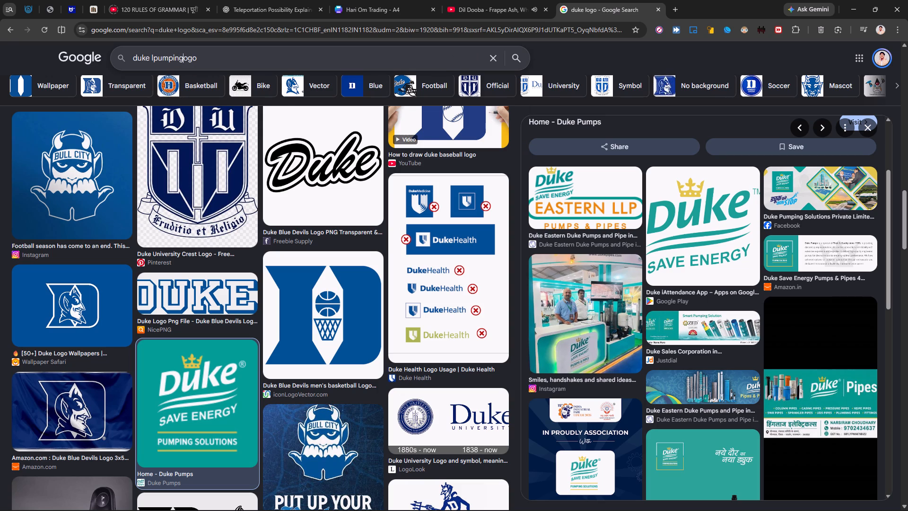
{"action": "key", "text": "space"}
{"action": "key", "text": "Left"}
{"action": "key", "text": "Left"}
{"action": "key", "text": "Left"}
{"action": "key", "text": "Left"}
{"action": "key", "text": "Left"}
{"action": "key", "text": "Left"}
{"action": "key", "text": "Left"}
{"action": "key", "text": "Left"}
{"action": "key", "text": "Left"}
{"action": "key", "text": "Right"}
{"action": "key", "text": "BackSpace"}
{"action": "key", "text": "BackSpace"}
{"action": "key", "text": "space"}
{"action": "key", "text": "Right"}
{"action": "key", "text": "Right"}
{"action": "key", "text": "Right"}
{"action": "key", "text": "Right"}
{"action": "key", "text": "Right"}
{"action": "key", "text": "Right"}
{"action": "key", "text": "Right"}
{"action": "key", "text": "Right"}
{"action": "key", "text": "Right"}
{"action": "key", "text": "Left"}
{"action": "key", "text": "l"}
{"action": "key", "text": "Return"}
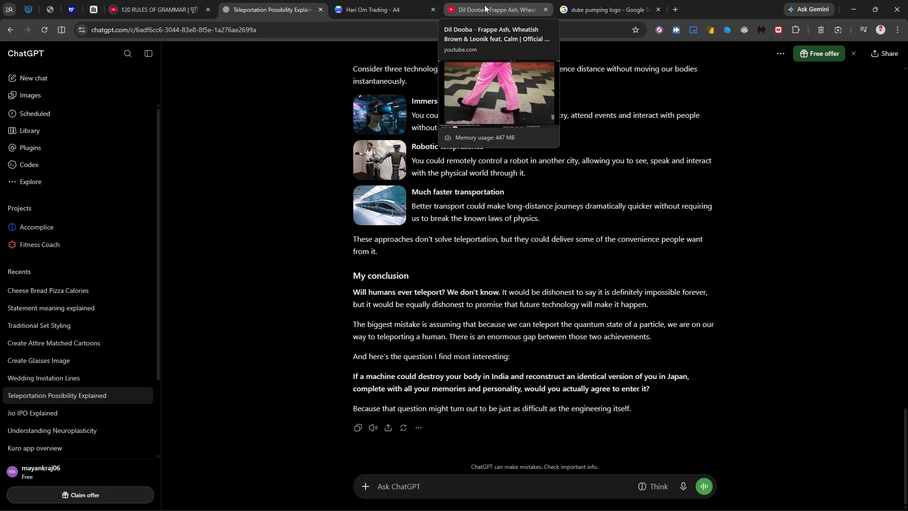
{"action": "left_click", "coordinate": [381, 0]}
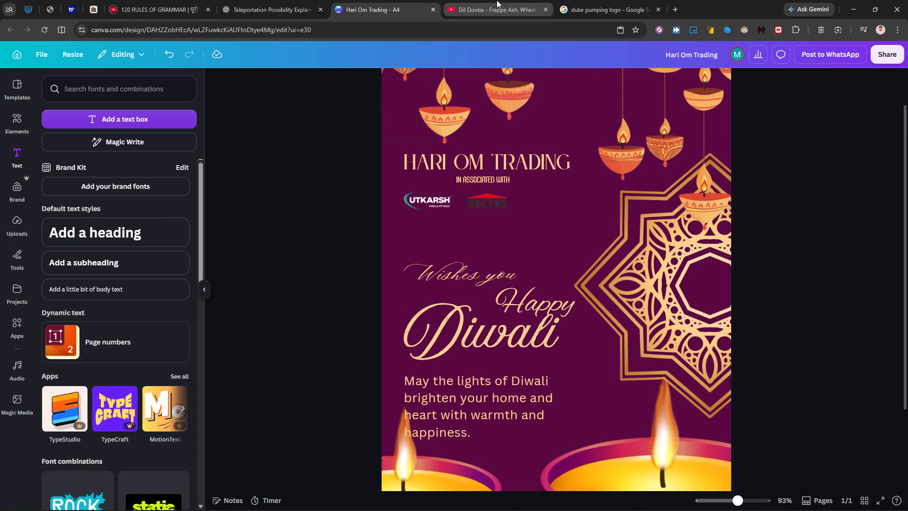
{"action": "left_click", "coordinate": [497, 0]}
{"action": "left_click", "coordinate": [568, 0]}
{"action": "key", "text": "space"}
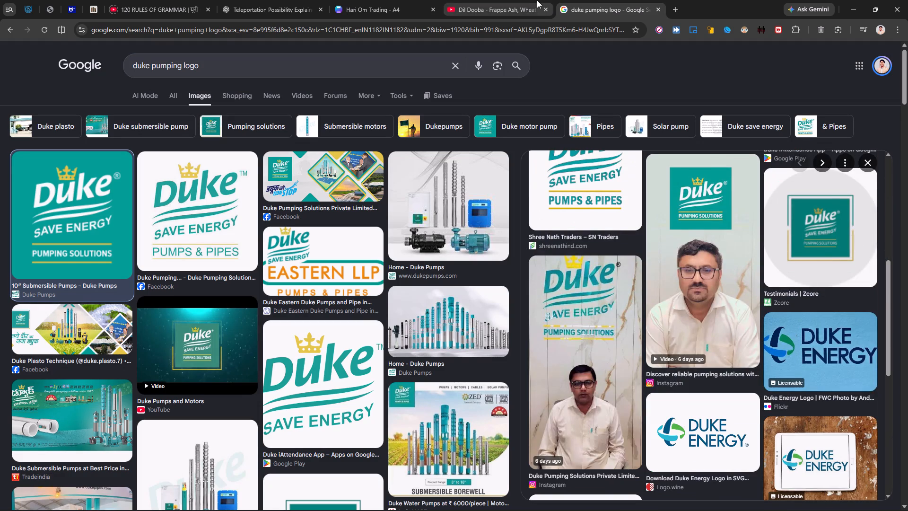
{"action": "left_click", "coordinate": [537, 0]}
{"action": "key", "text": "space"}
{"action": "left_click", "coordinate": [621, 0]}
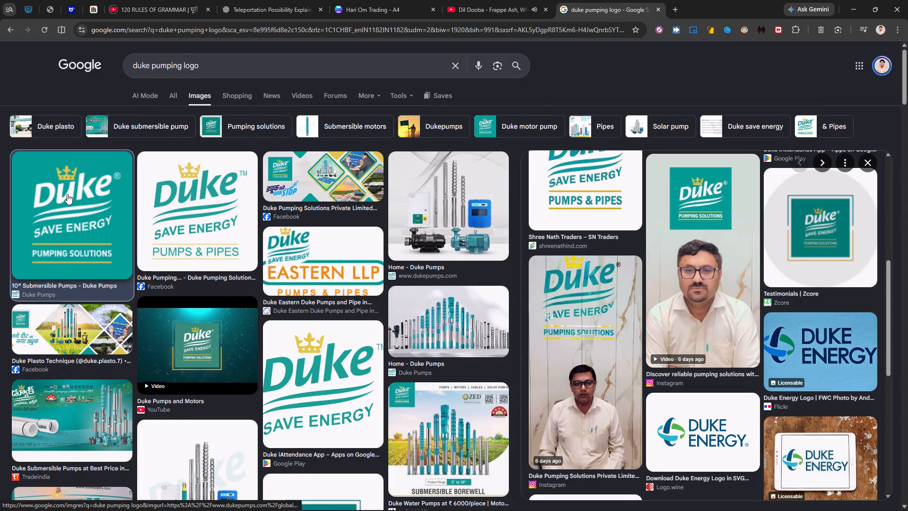
Examine the duke pumping logo image results and the Duke Pumps preview for a usable logo.
{"action": "scroll", "coordinate": [80, 342], "scroll_direction": "down", "scroll_amount": 1}
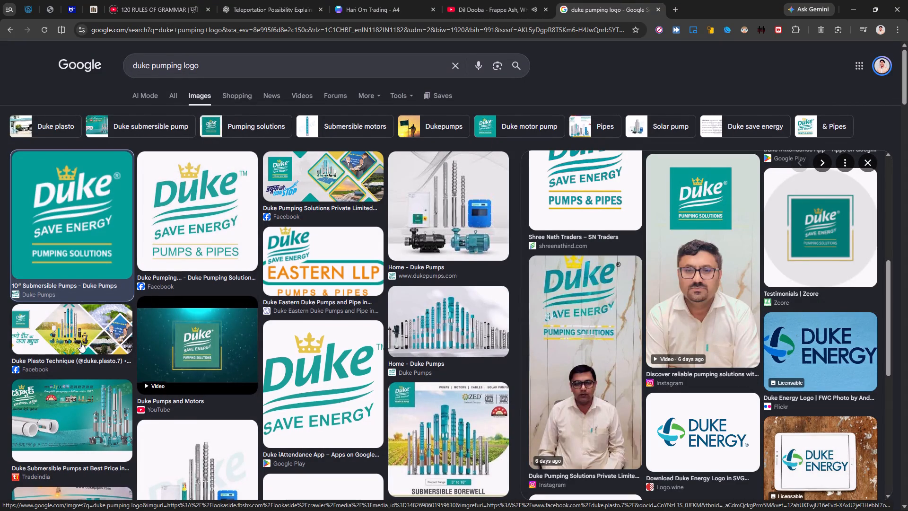
{"action": "scroll", "coordinate": [80, 342], "scroll_direction": "down", "scroll_amount": 6}
{"action": "scroll", "coordinate": [80, 342], "scroll_direction": "up", "scroll_amount": 1}
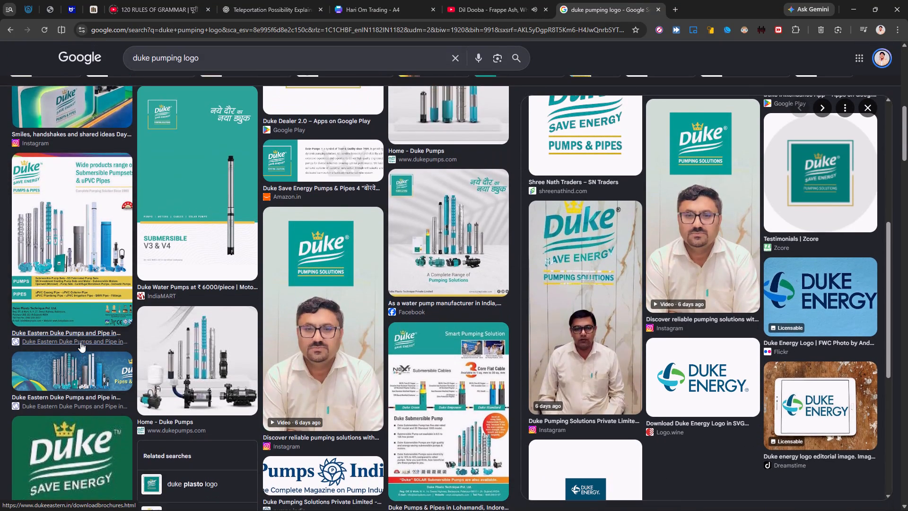
{"action": "scroll", "coordinate": [80, 342], "scroll_direction": "down", "scroll_amount": 2}
{"action": "scroll", "coordinate": [80, 342], "scroll_direction": "up", "scroll_amount": 9}
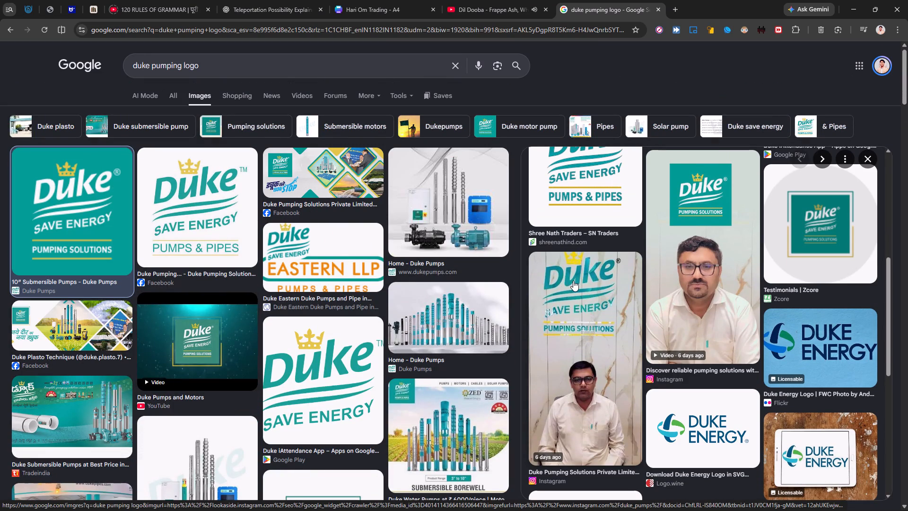
{"action": "left_click", "coordinate": [76, 183]}
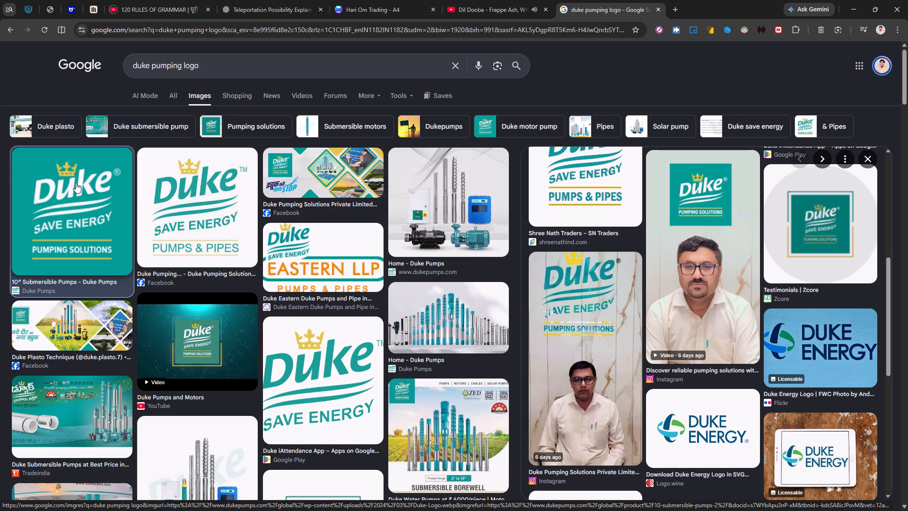
{"action": "left_click", "coordinate": [97, 199]}
{"action": "scroll", "coordinate": [828, 260], "scroll_direction": "up", "scroll_amount": 10}
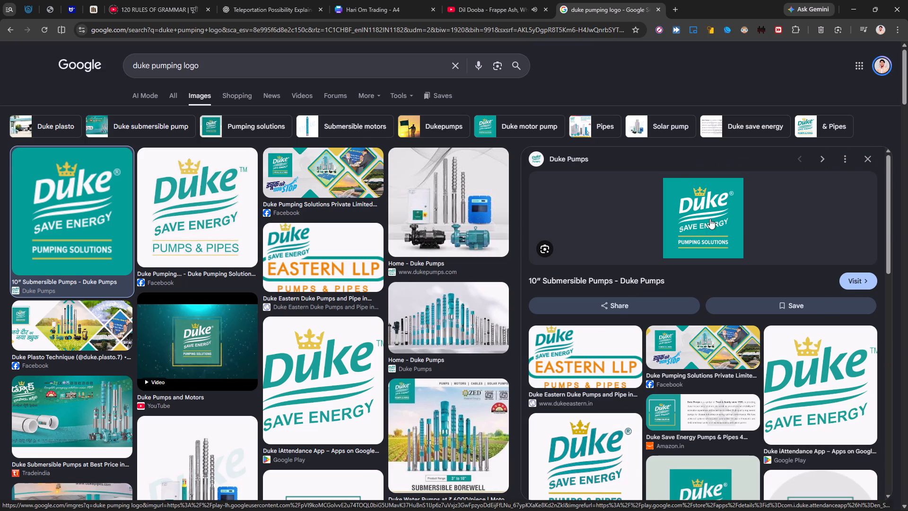
Copy the Duke Save Energy logo with transparent background from the Google Play result and paste it into the Canva greeting.
{"action": "left_click", "coordinate": [785, 332]}
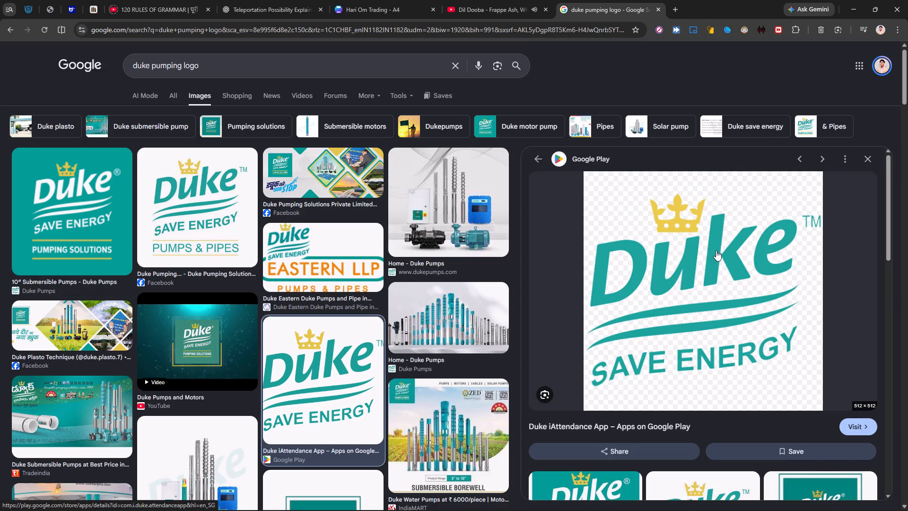
{"action": "right_click", "coordinate": [716, 250]}
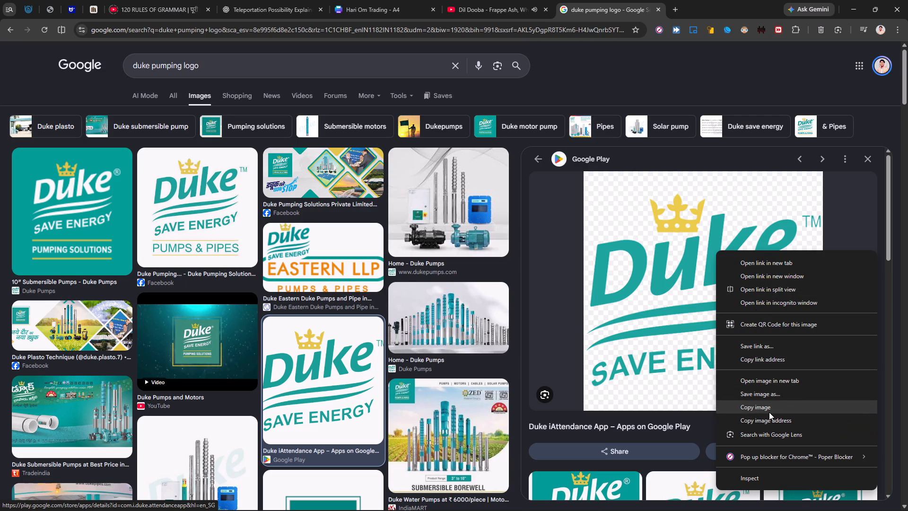
{"action": "left_click", "coordinate": [769, 412]}
{"action": "left_click", "coordinate": [354, 0]}
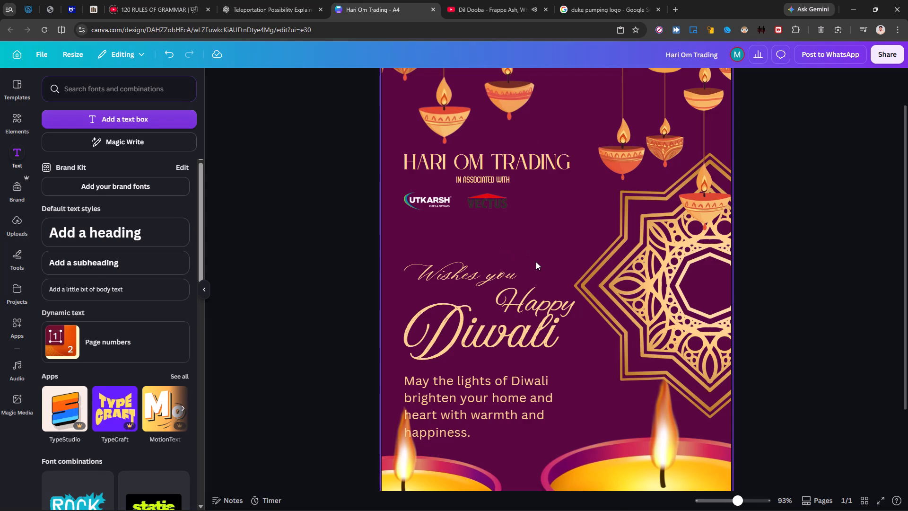
{"action": "left_click", "coordinate": [538, 258]}
{"action": "key", "text": "ctrl+v"}
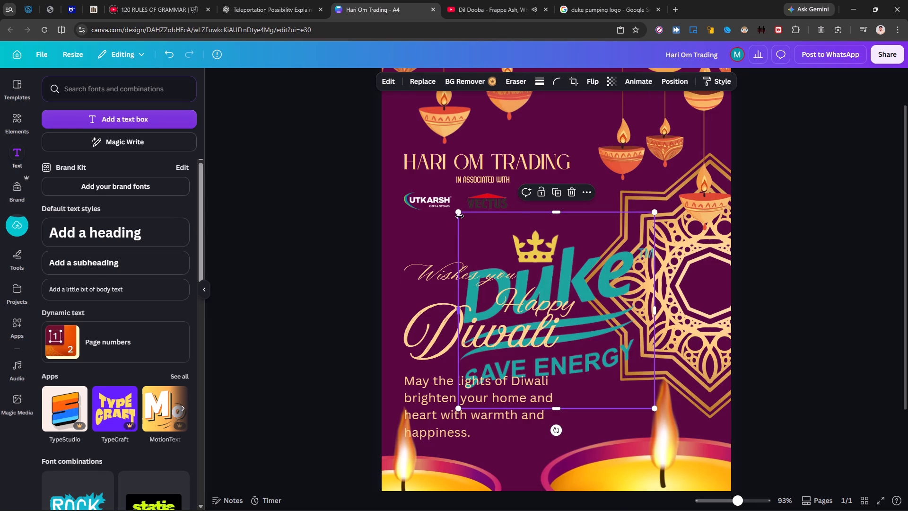
Scale the pasted Duke logo down to under 4.6 wide and place it beside the Vectus logo.
{"action": "left_click_drag", "start_coordinate": [459, 214], "coordinate": [521, 289]}
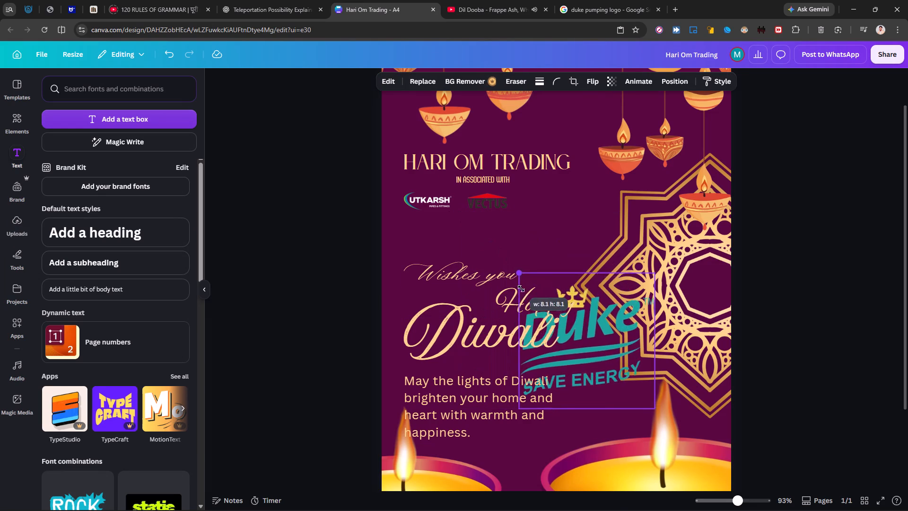
{"action": "left_click_drag", "start_coordinate": [521, 289], "coordinate": [564, 351]}
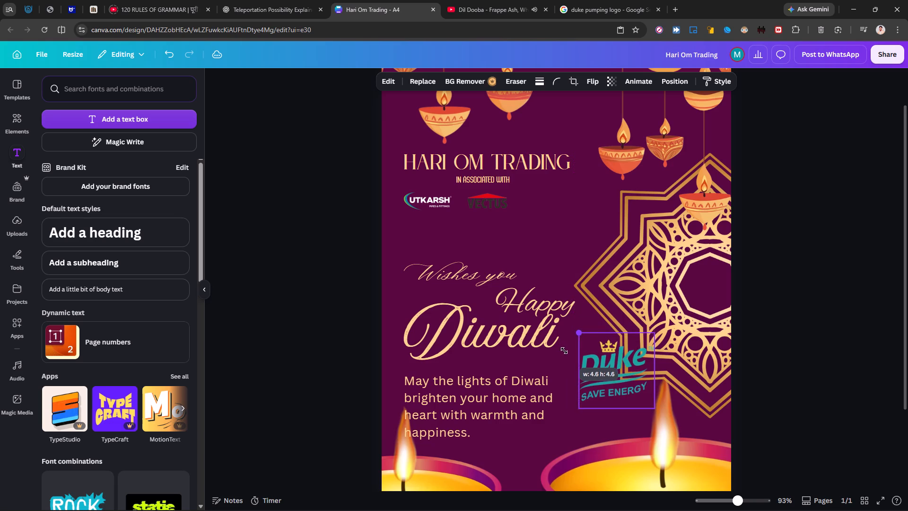
{"action": "left_click_drag", "start_coordinate": [564, 351], "coordinate": [571, 355]}
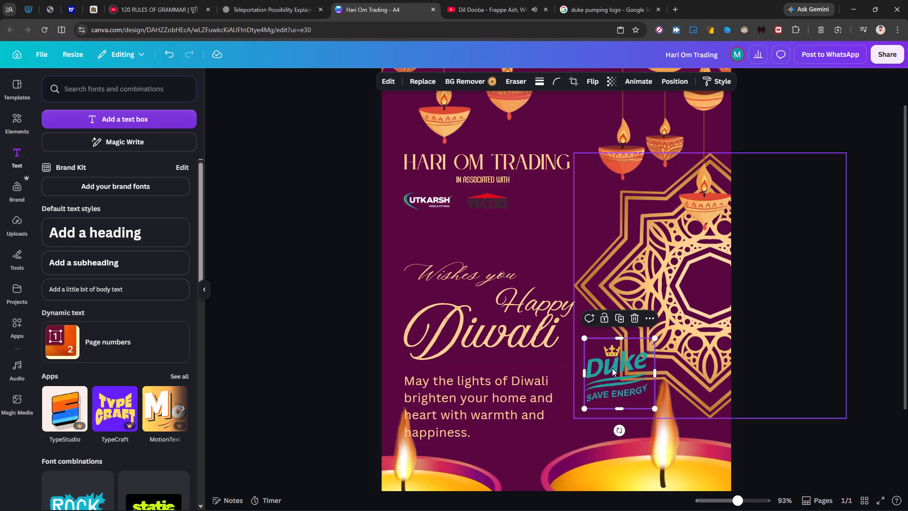
{"action": "left_click_drag", "start_coordinate": [618, 365], "coordinate": [556, 204]}
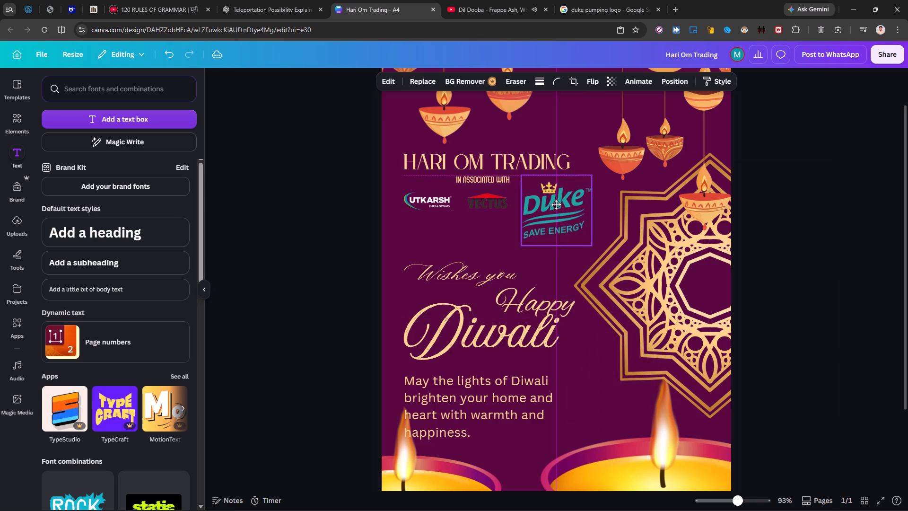
{"action": "left_click_drag", "start_coordinate": [556, 204], "coordinate": [557, 205]}
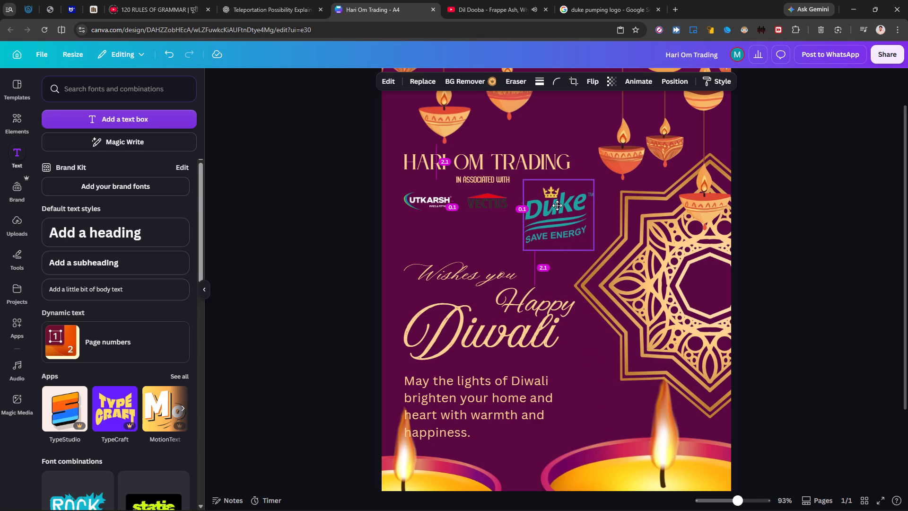
{"action": "left_click_drag", "start_coordinate": [557, 205], "coordinate": [557, 204]}
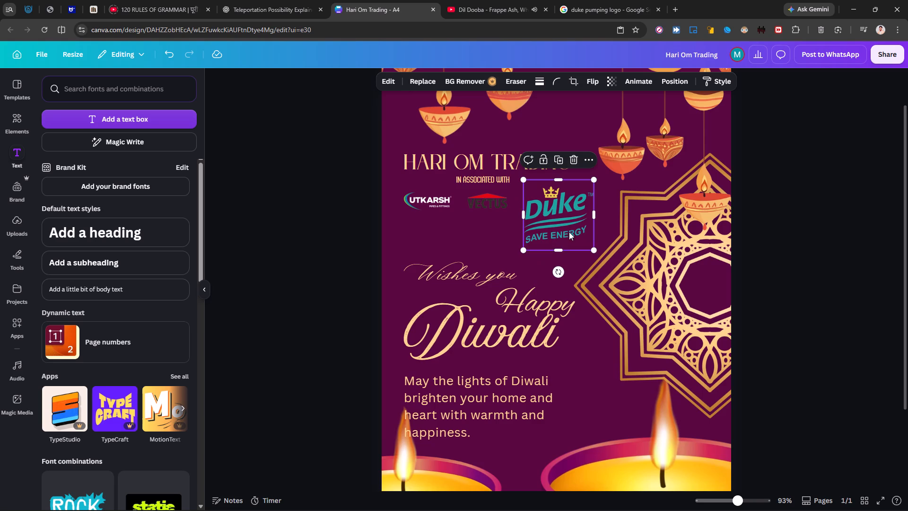
Trim the Duke logo's bottom edge, shrink it to about 2.7 by 2.3, and align it under the end of HARI OM TRADING.
{"action": "left_click", "coordinate": [559, 247]}
{"action": "left_click_drag", "start_coordinate": [593, 248], "coordinate": [563, 218]}
{"action": "left_click_drag", "start_coordinate": [540, 203], "coordinate": [550, 209]}
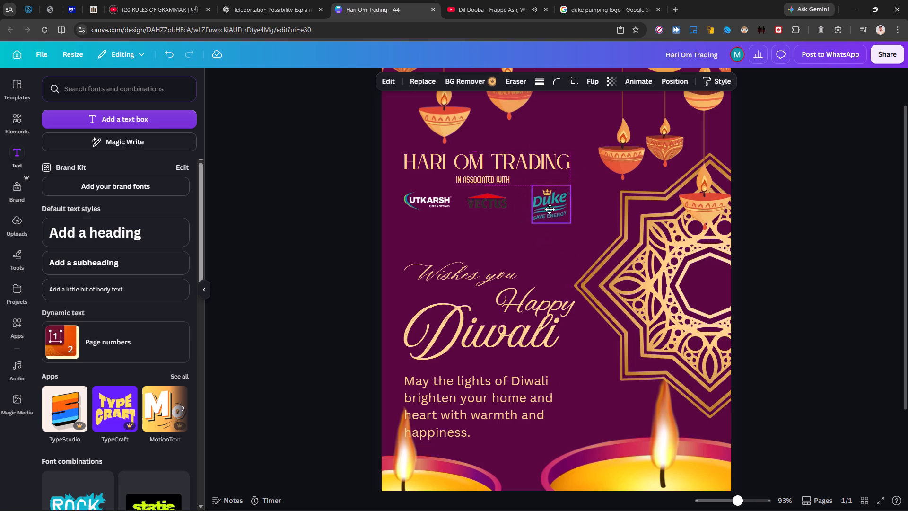
{"action": "left_click_drag", "start_coordinate": [550, 209], "coordinate": [549, 208]}
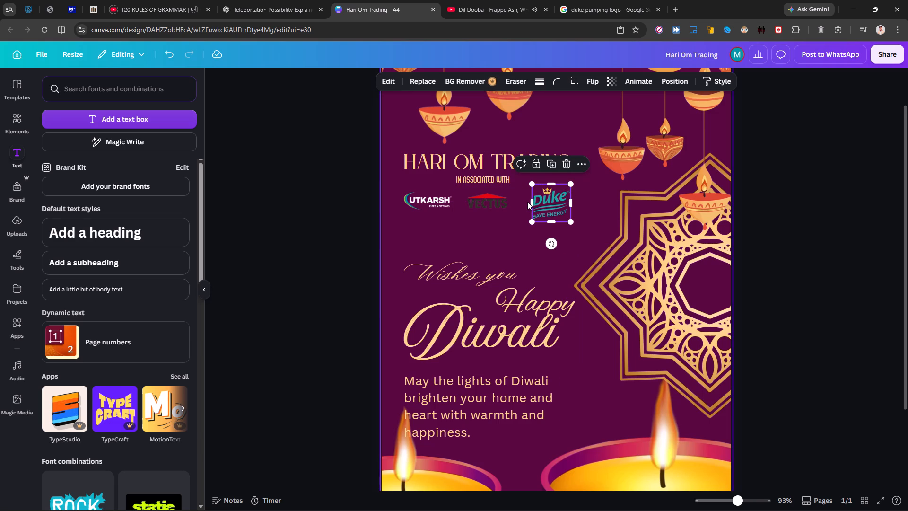
{"action": "left_click_drag", "start_coordinate": [534, 202], "coordinate": [530, 202]}
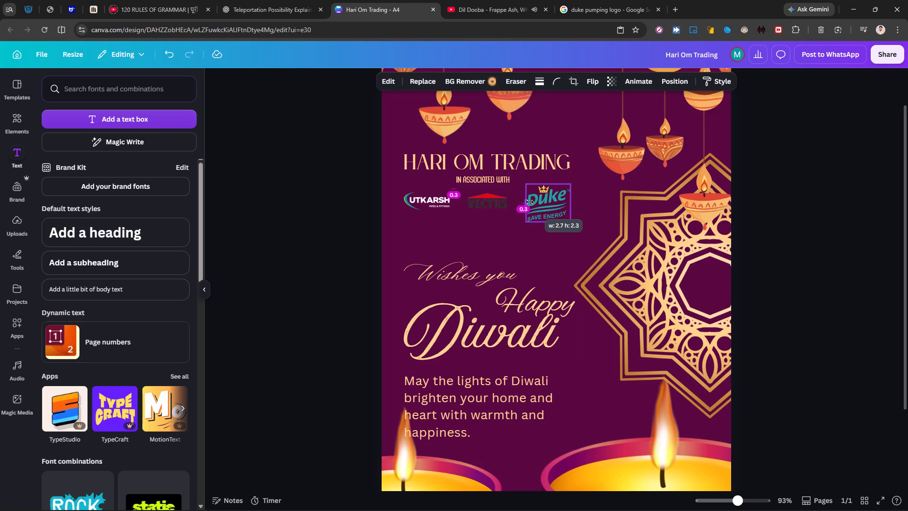
{"action": "left_click_drag", "start_coordinate": [530, 202], "coordinate": [530, 203]}
Enlarge the Vectus logo to about 4.7 by 2 and nudge it slightly toward the Utkarsh logo.
{"action": "left_click", "coordinate": [488, 198]}
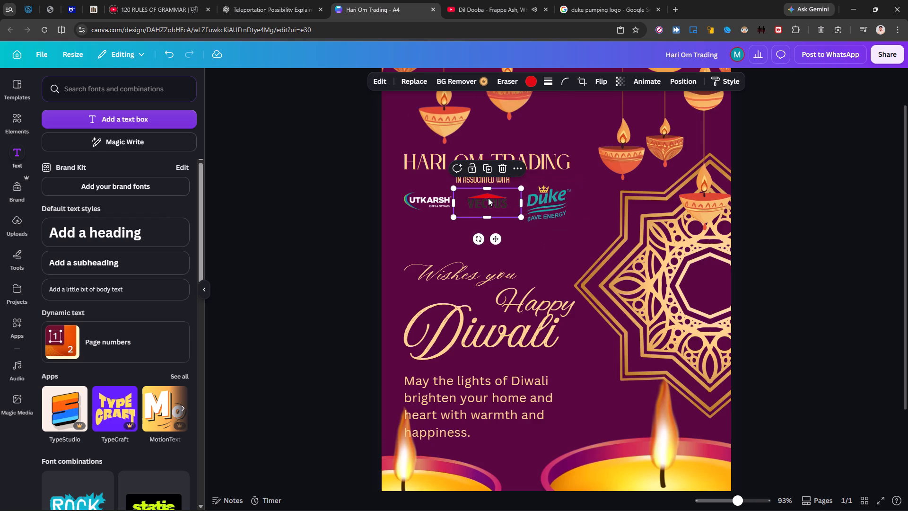
{"action": "left_click_drag", "start_coordinate": [520, 218], "coordinate": [521, 219]}
{"action": "left_click_drag", "start_coordinate": [521, 219], "coordinate": [528, 225]}
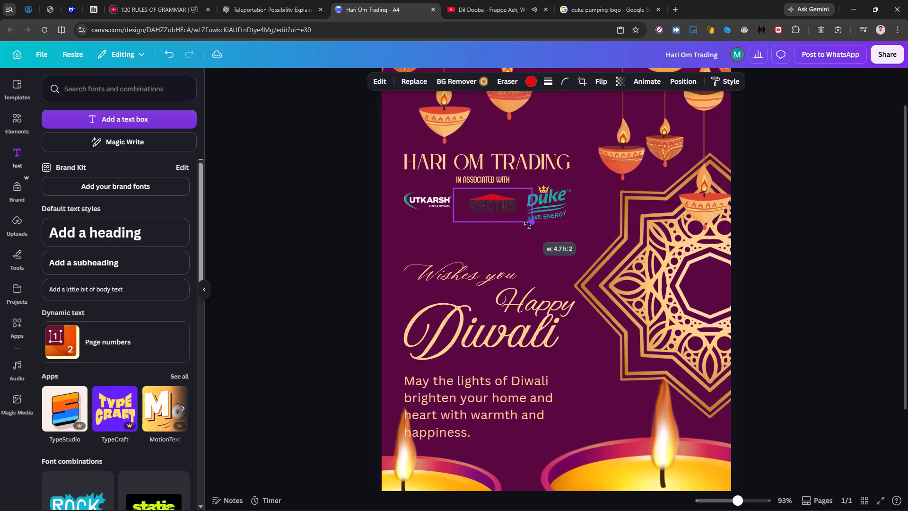
{"action": "left_click_drag", "start_coordinate": [528, 225], "coordinate": [527, 225]}
{"action": "left_click", "coordinate": [484, 205]}
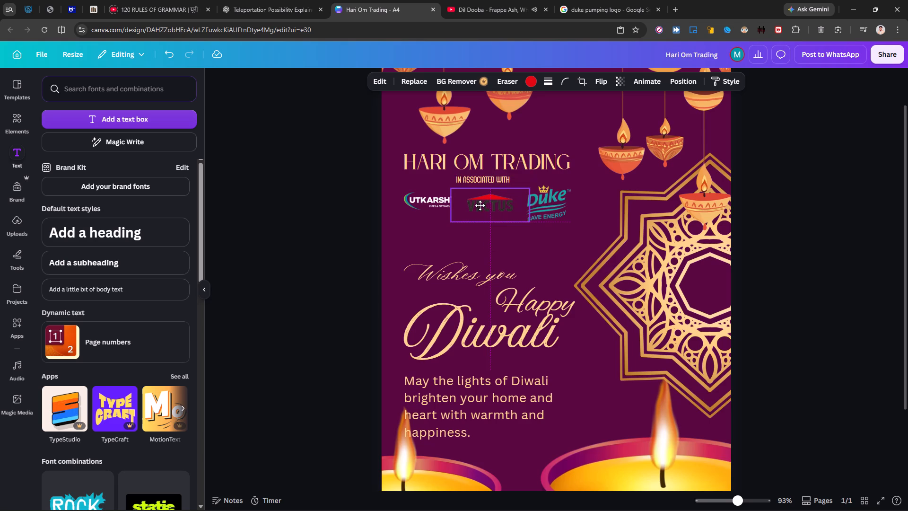
Enlarge the Utkarsh logo slightly so it fills the space up to the Vectus logo without overlapping it.
{"action": "left_click", "coordinate": [419, 211]}
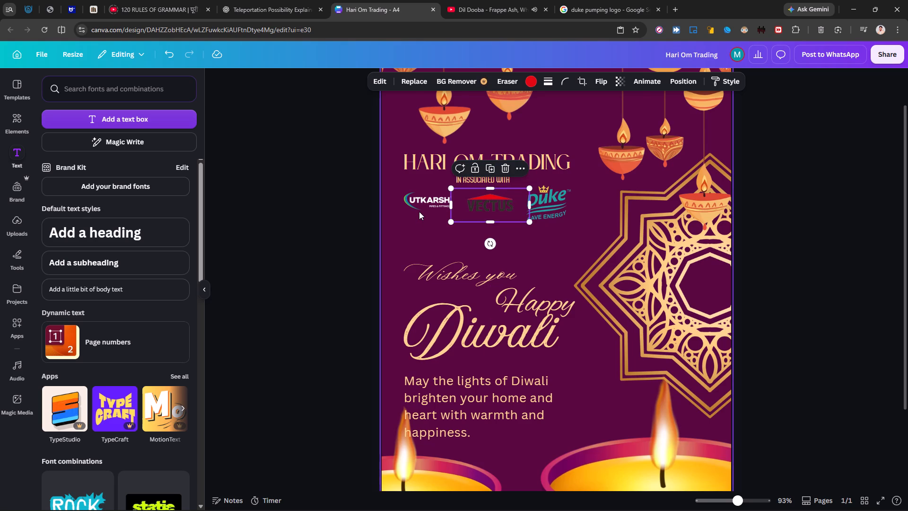
{"action": "left_click", "coordinate": [419, 207]}
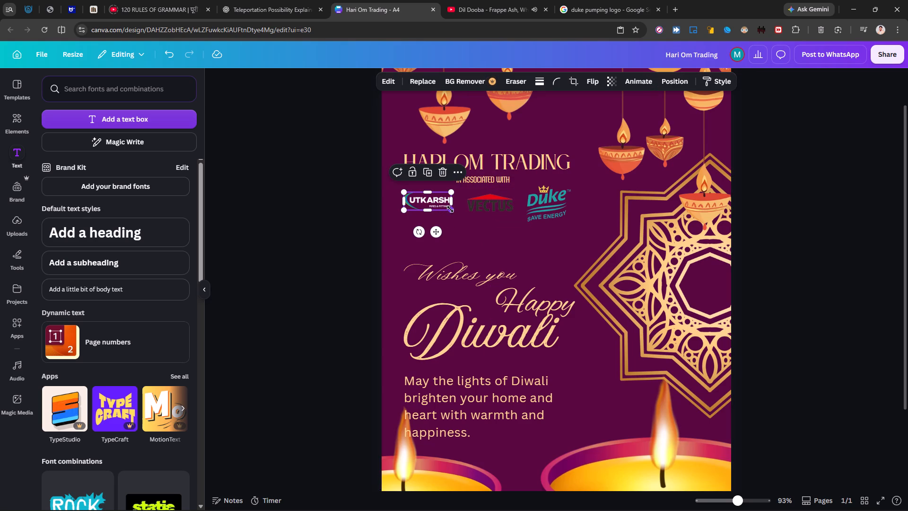
{"action": "left_click_drag", "start_coordinate": [450, 209], "coordinate": [461, 221]}
{"action": "left_click", "coordinate": [434, 201]}
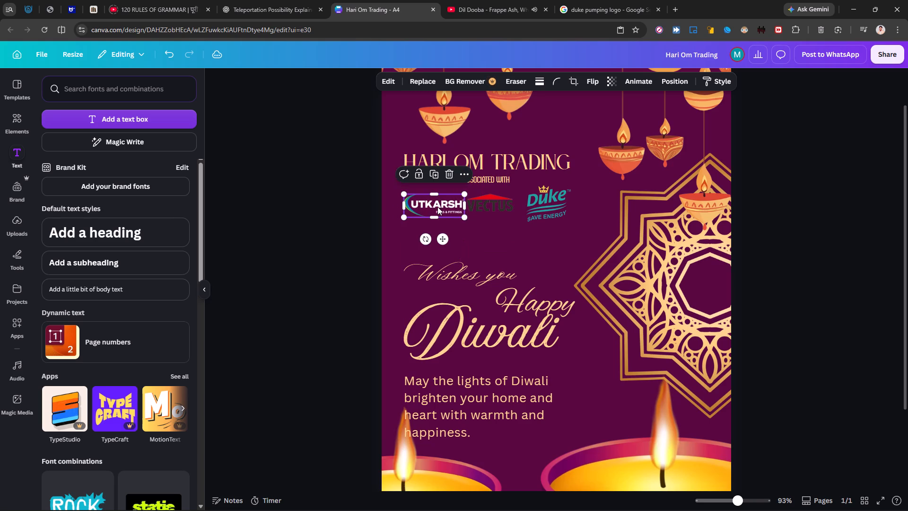
{"action": "left_click", "coordinate": [463, 217]}
{"action": "left_click", "coordinate": [523, 230]}
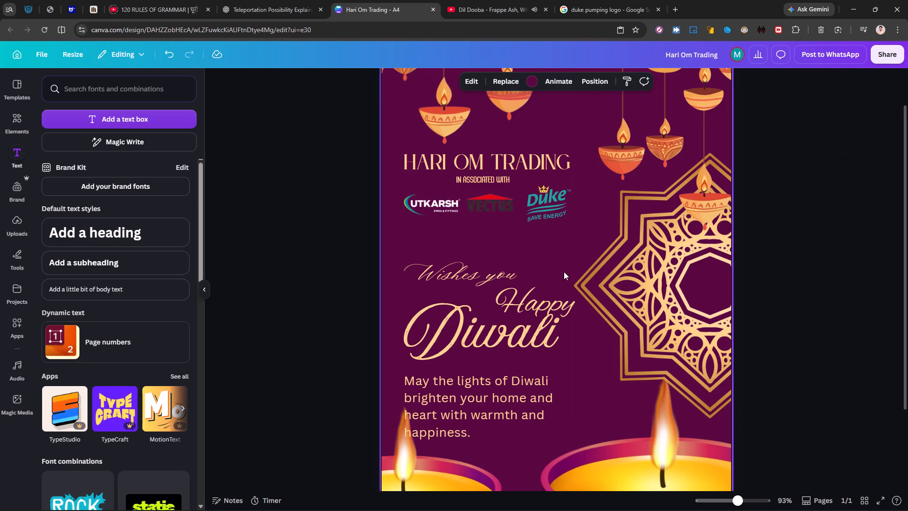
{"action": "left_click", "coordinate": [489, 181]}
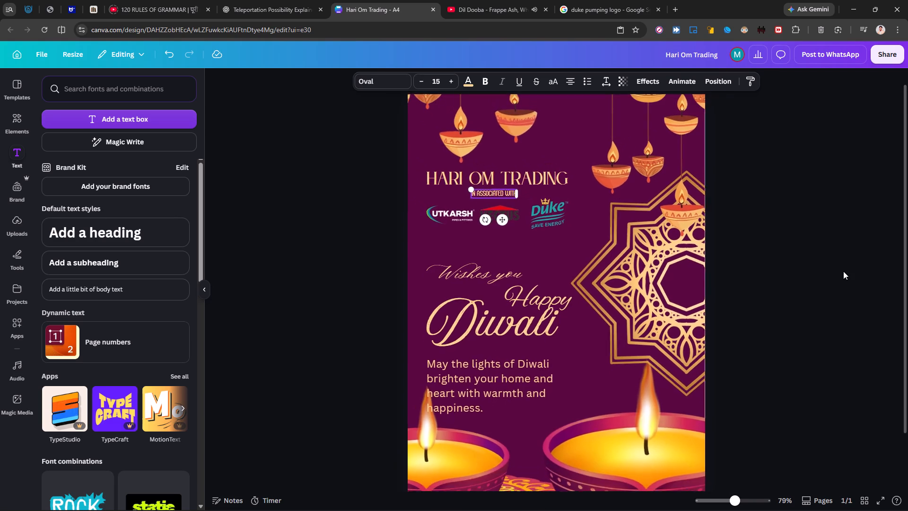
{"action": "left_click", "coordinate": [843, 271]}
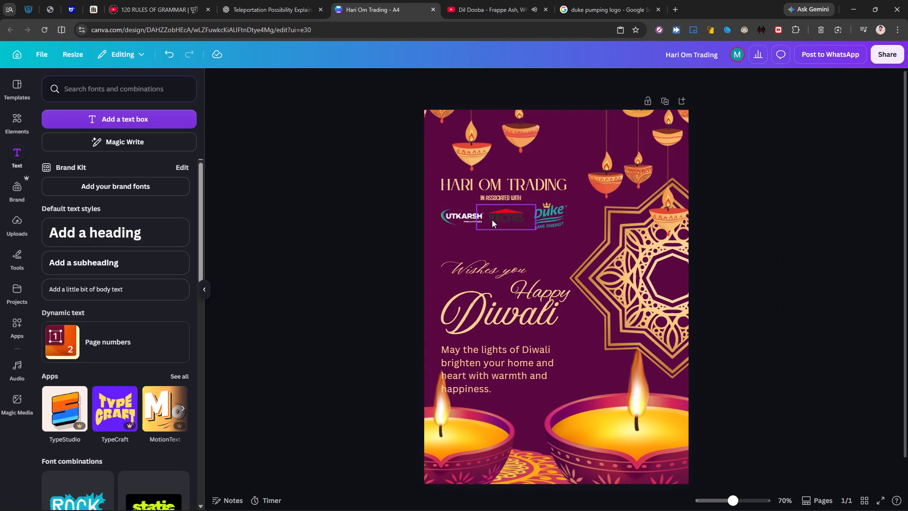
Nudge the Duke and Utkarsh logos slightly outward, away from the Vectus logo between them.
{"action": "left_click", "coordinate": [554, 218]}
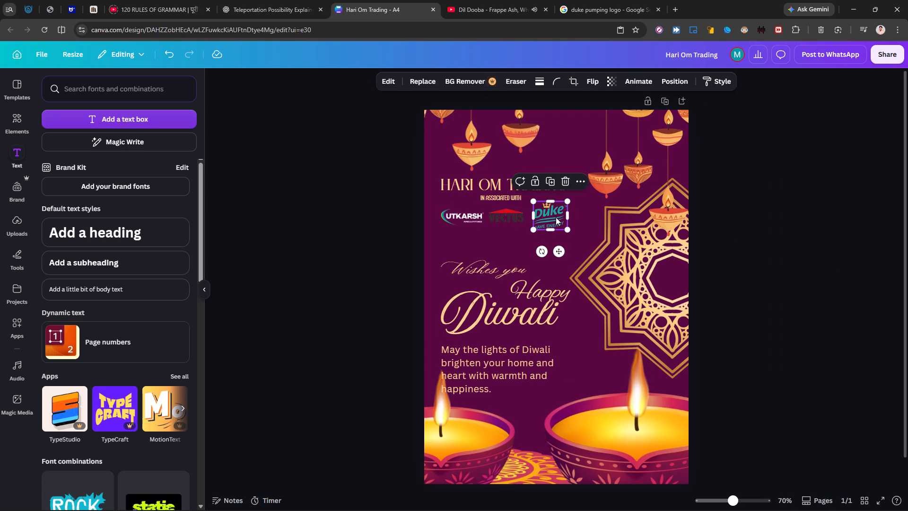
{"action": "key", "text": "Right"}
{"action": "key", "text": "Left"}
{"action": "key", "text": "Right"}
{"action": "left_click", "coordinate": [451, 215]}
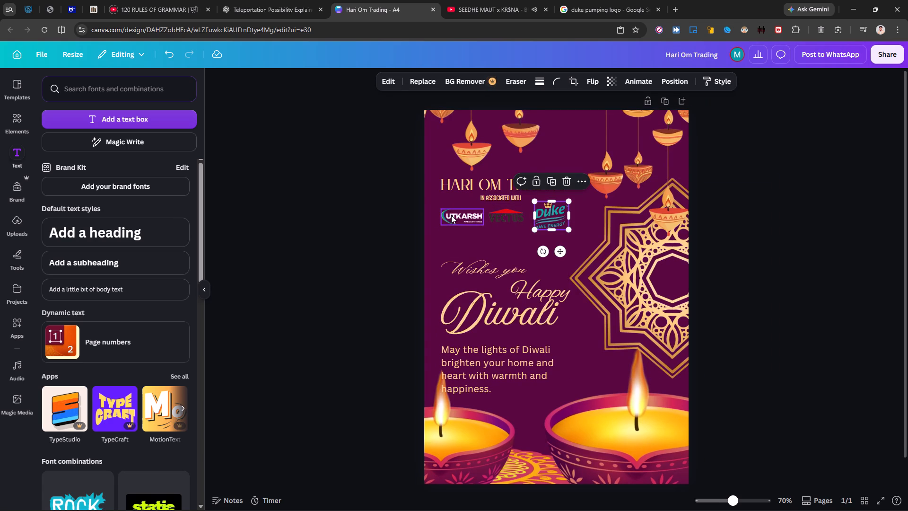
{"action": "key", "text": "Left"}
Nudge the Vectus logo horizontally until its gaps to the Utkarsh and Duke logos look even.
{"action": "left_click", "coordinate": [515, 220]}
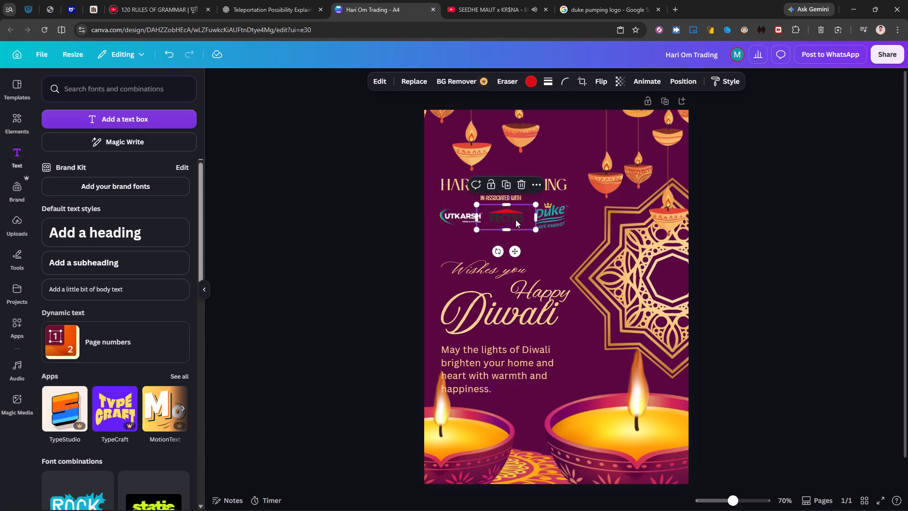
{"action": "key", "text": "Left"}
{"action": "key", "text": "Left"}
{"action": "key", "text": "Right"}
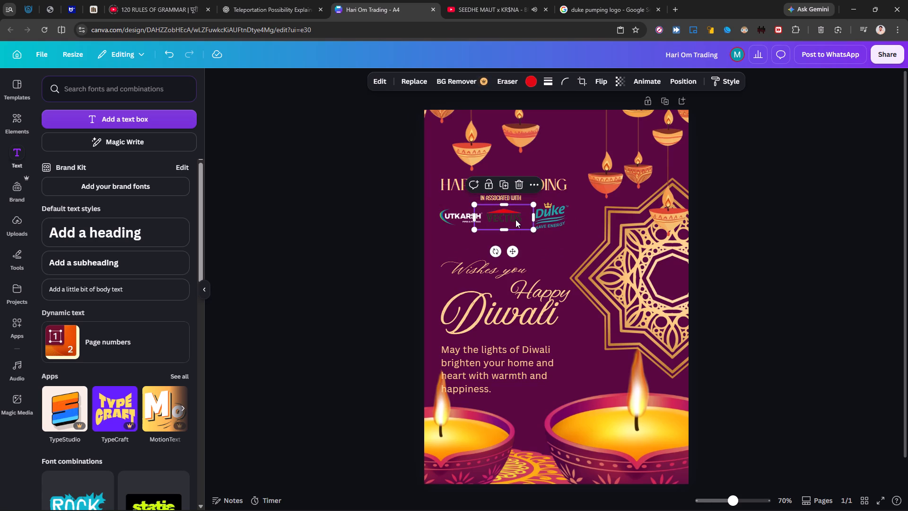
{"action": "key", "text": "Right"}
{"action": "key", "text": "Right"}
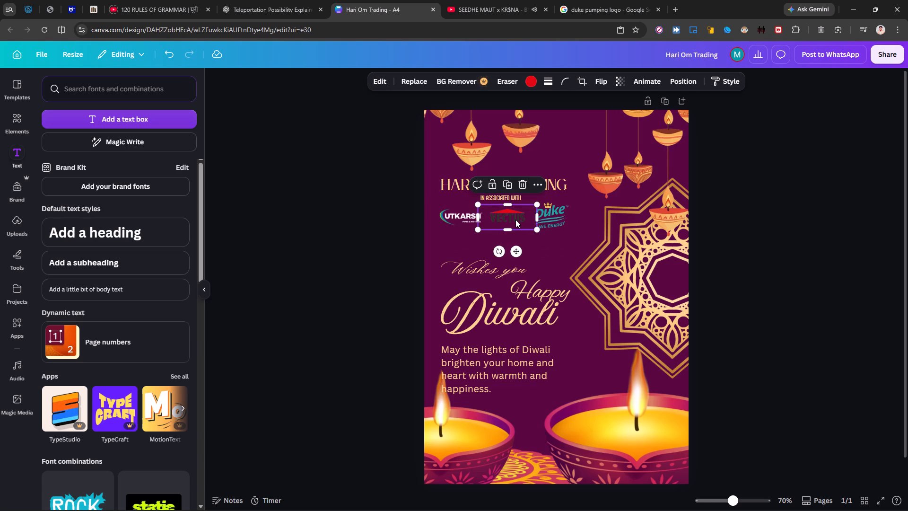
{"action": "key", "text": "Right"}
{"action": "key", "text": "Left"}
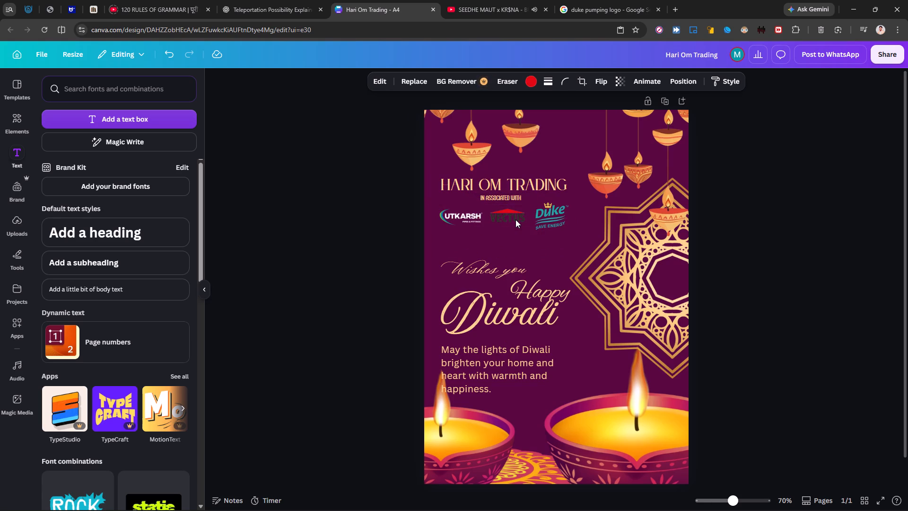
{"action": "left_click", "coordinate": [765, 297]}
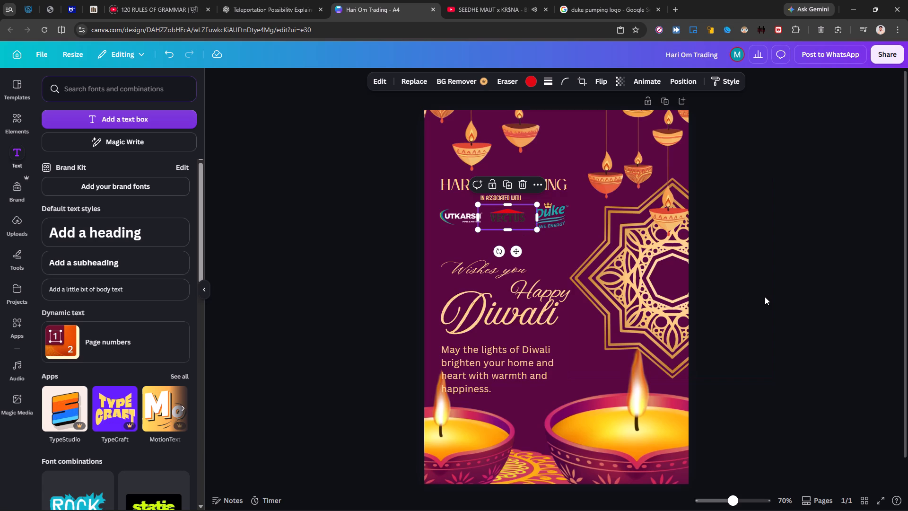
Switch to the Google Images results and search for "watertec logo".
{"action": "left_click", "coordinate": [560, 0]}
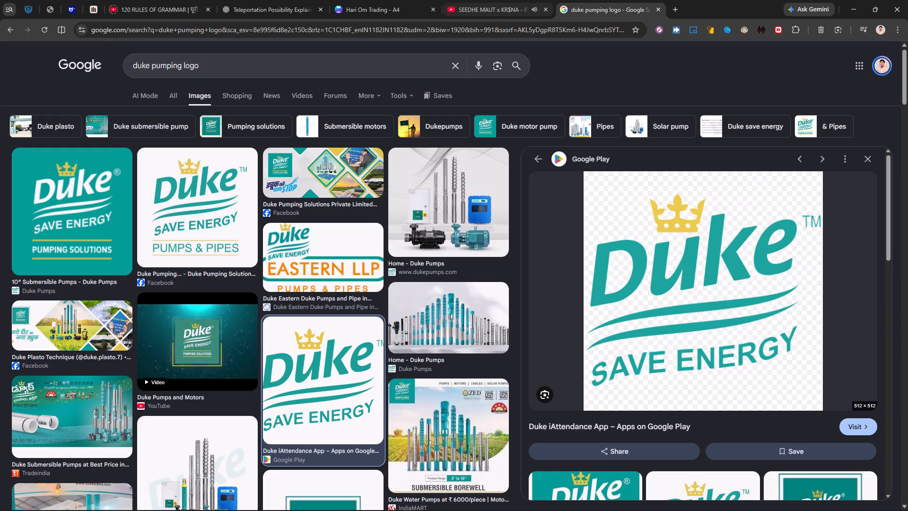
{"action": "left_click_drag", "start_coordinate": [182, 65], "coordinate": [71, 54]}
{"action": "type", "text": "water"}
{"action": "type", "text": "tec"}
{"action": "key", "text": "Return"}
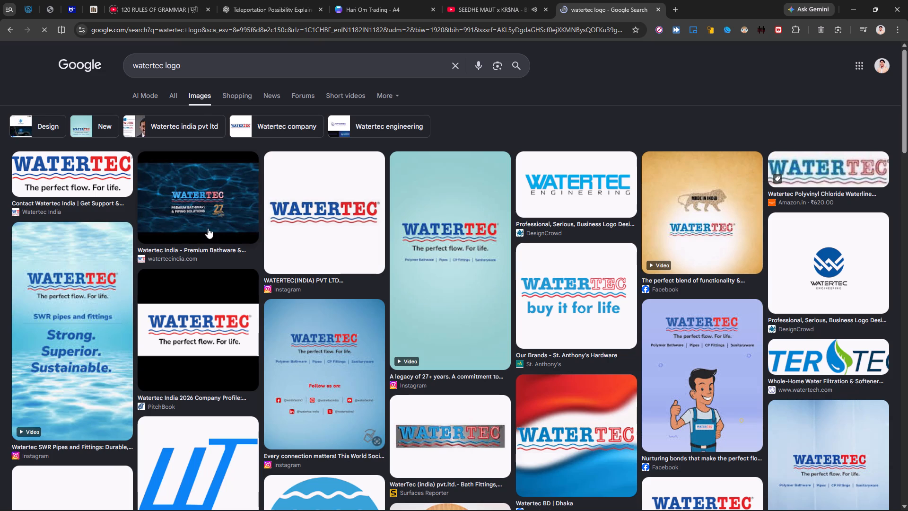
Find a Watertec logo with a transparent background, the Altivyst version with the tagline "The perfect flow. For life.", and copy its image.
{"action": "left_click", "coordinate": [55, 177]}
{"action": "left_click", "coordinate": [317, 256]}
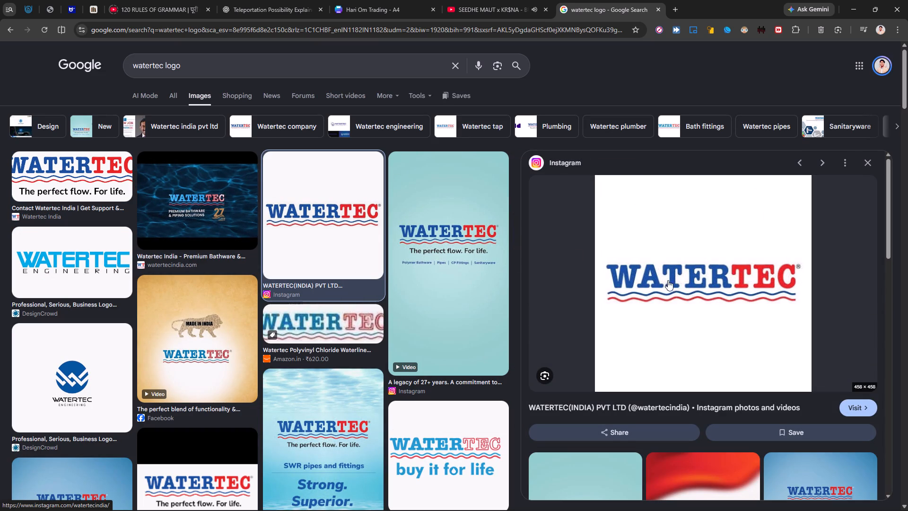
{"action": "left_click", "coordinate": [327, 325]}
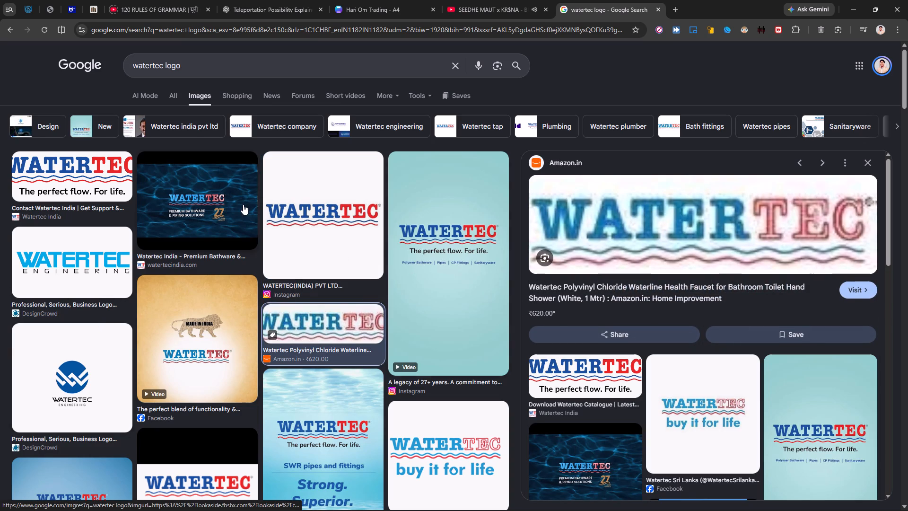
{"action": "left_click", "coordinate": [306, 248]}
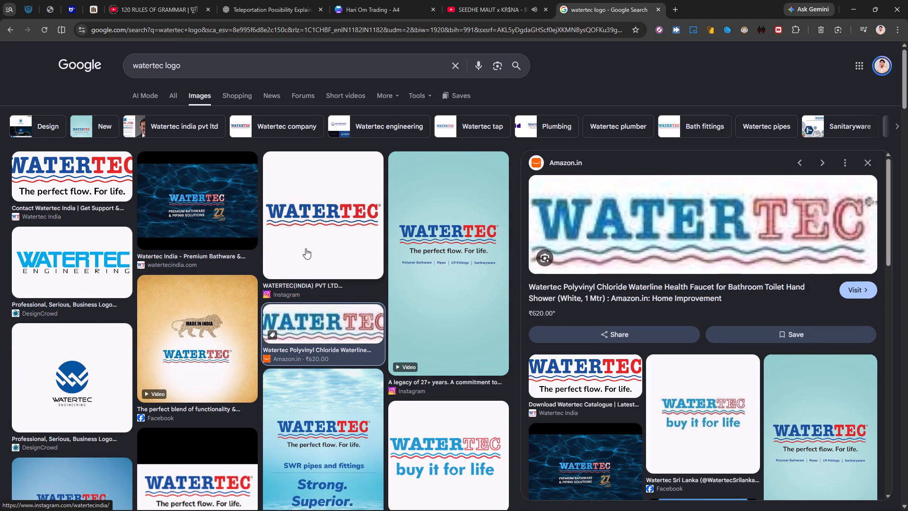
{"action": "scroll", "coordinate": [700, 396], "scroll_direction": "down", "scroll_amount": 5}
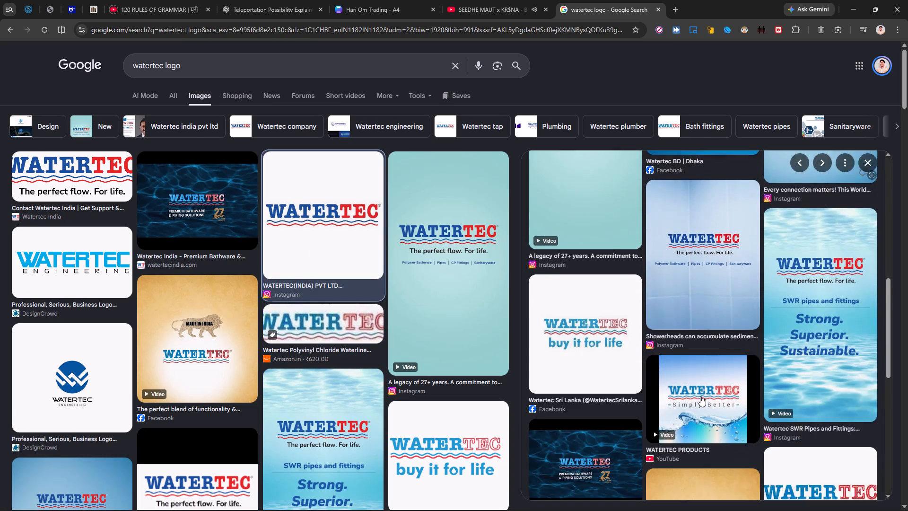
{"action": "scroll", "coordinate": [700, 396], "scroll_direction": "down", "scroll_amount": 8}
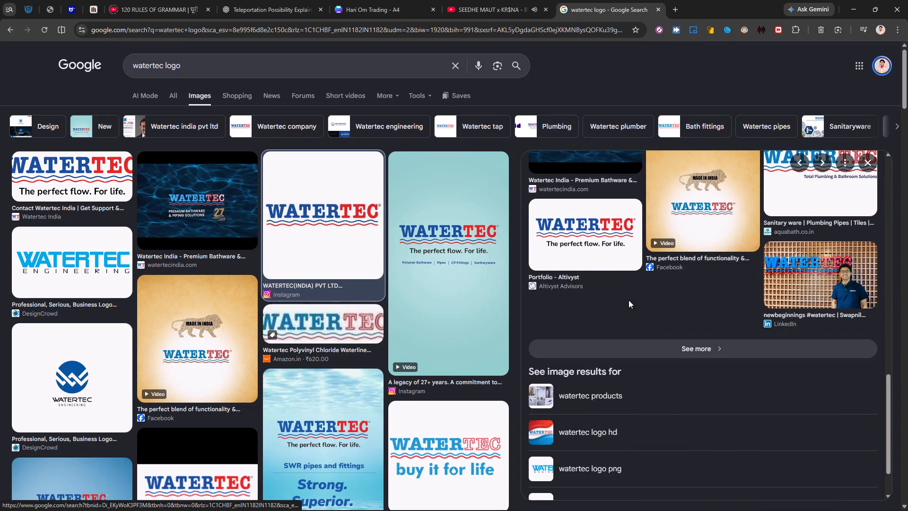
{"action": "left_click", "coordinate": [585, 253]}
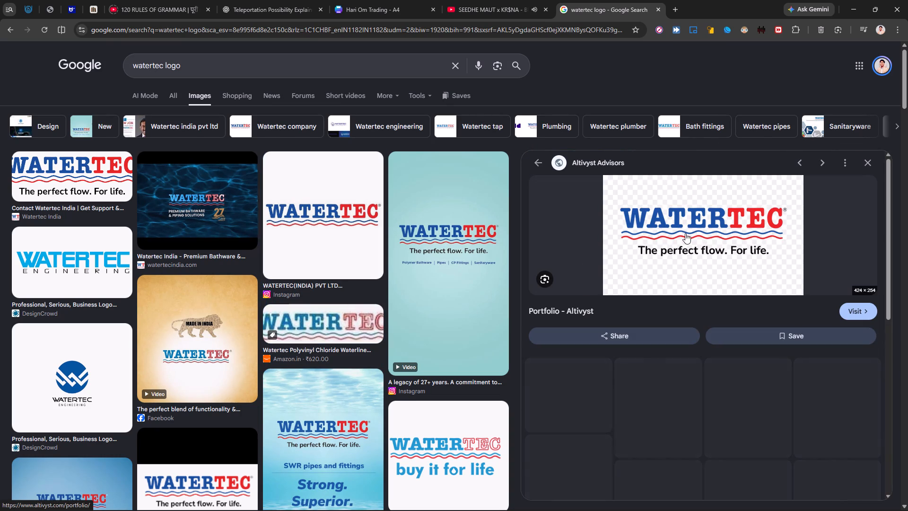
{"action": "left_click", "coordinate": [687, 232]}
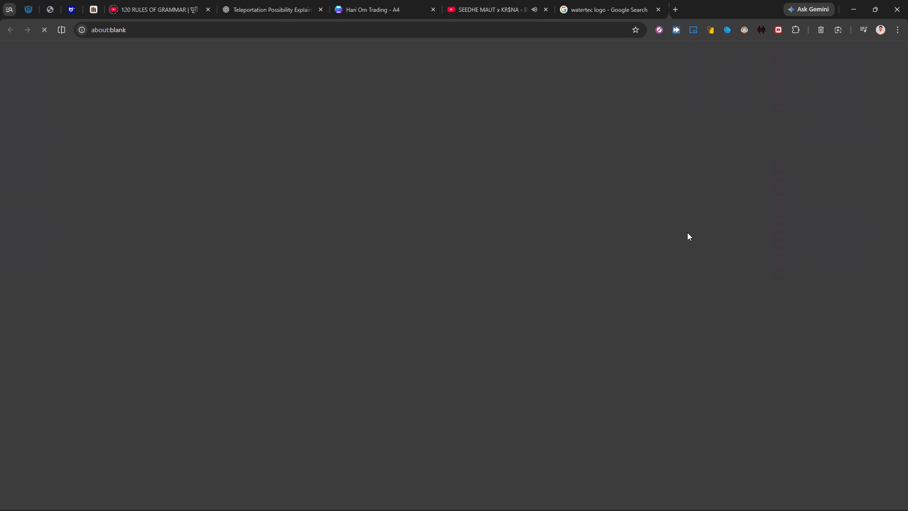
{"action": "left_click", "coordinate": [732, 4]}
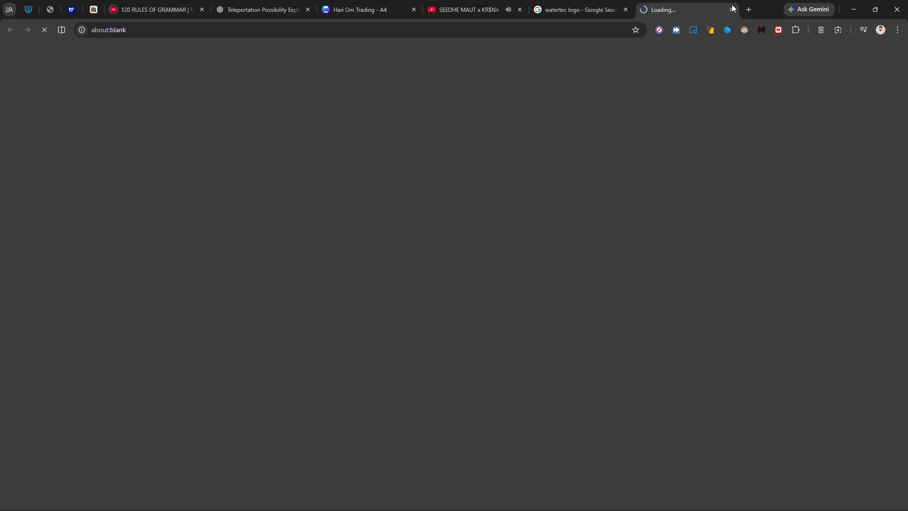
{"action": "left_click", "coordinate": [732, 6]}
{"action": "right_click", "coordinate": [706, 214]}
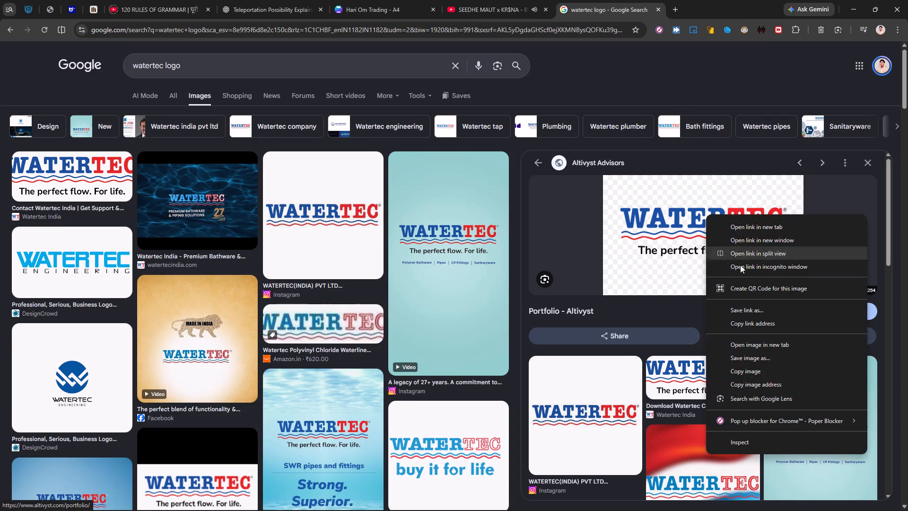
{"action": "left_click", "coordinate": [748, 376]}
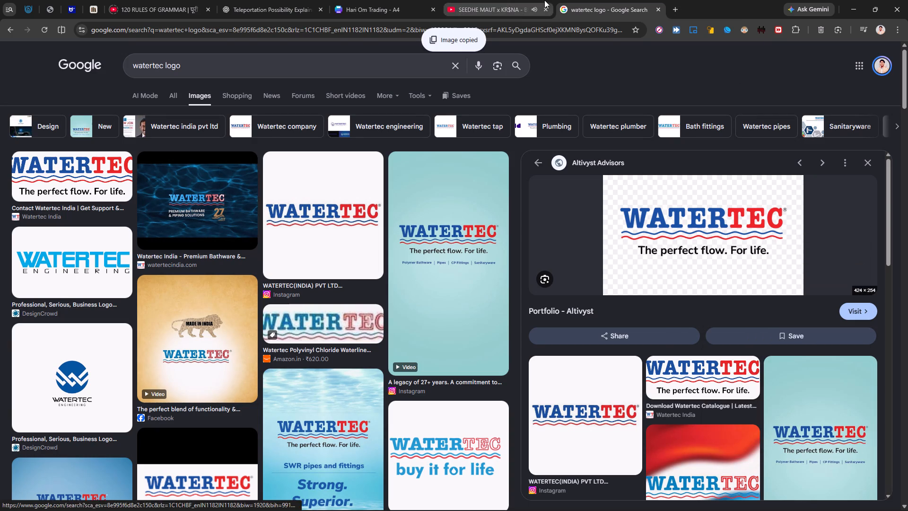
Return to the Hari Om Trading design and paste the copied Watertec logo onto the page.
{"action": "left_click", "coordinate": [367, 0]}
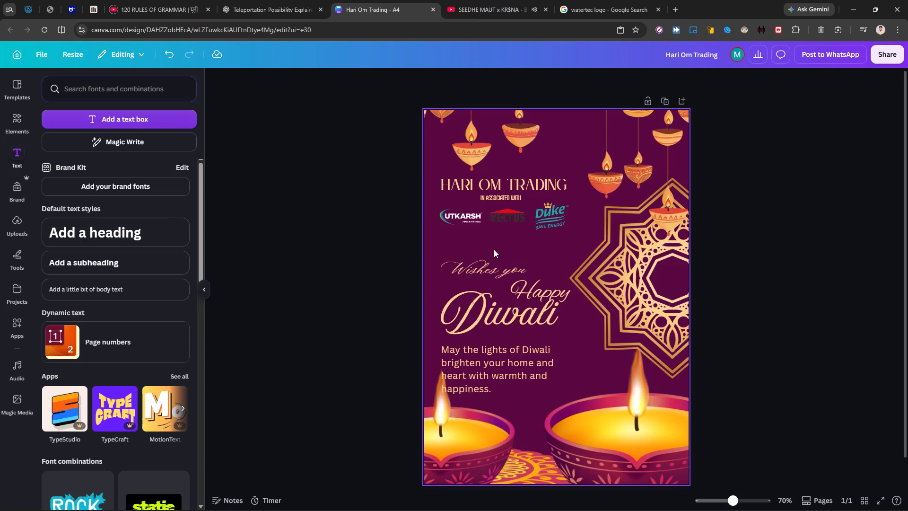
{"action": "key", "text": "ctrl+v"}
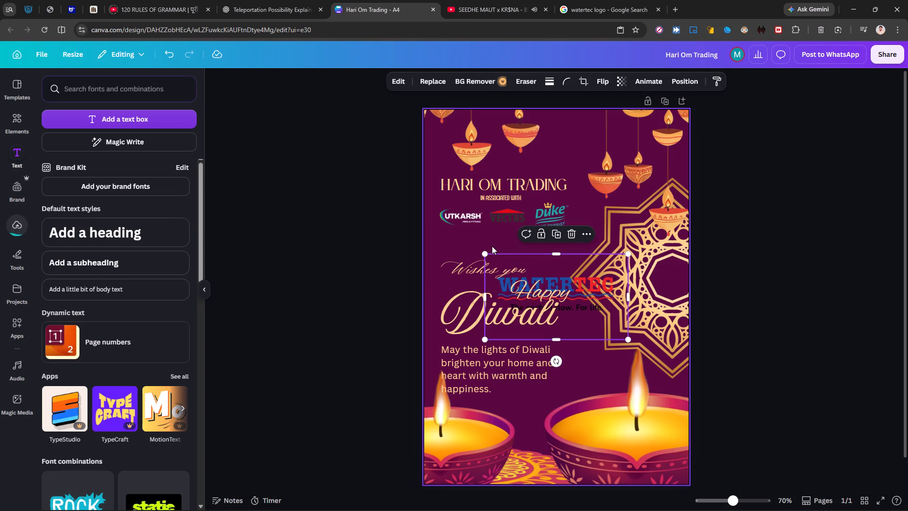
Crop the Watertec logo to remove the "The perfect flow. For life." tagline and the empty space above the wordmark.
{"action": "double_click", "coordinate": [520, 301]}
{"action": "left_click", "coordinate": [576, 290]}
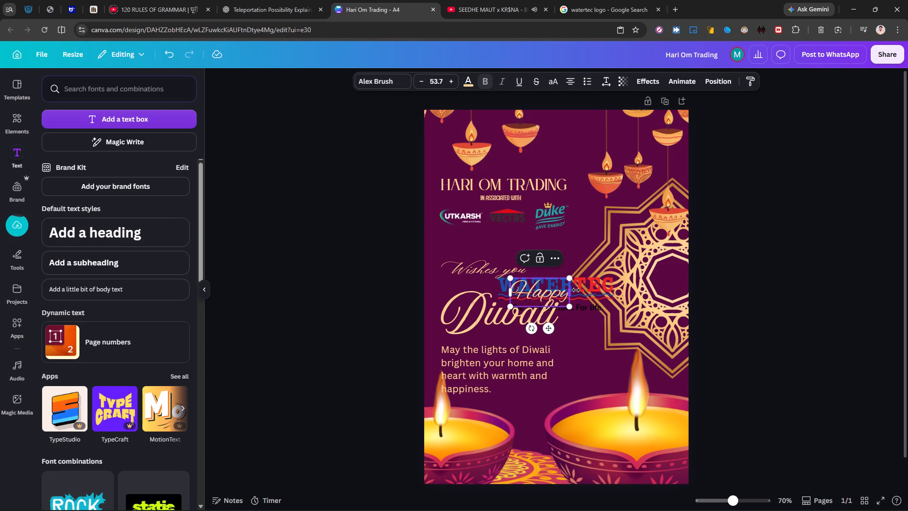
{"action": "left_click", "coordinate": [600, 291]}
{"action": "double_click", "coordinate": [600, 291]}
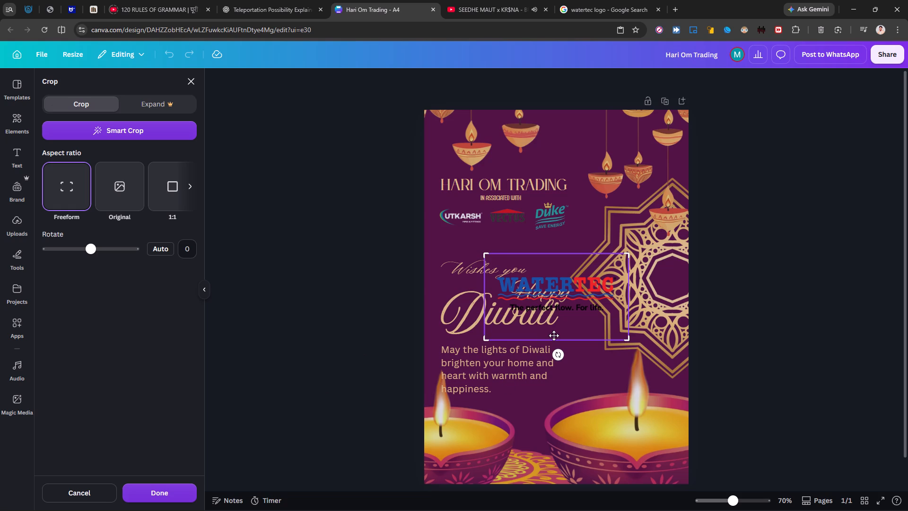
{"action": "left_click_drag", "start_coordinate": [484, 344], "coordinate": [485, 307]}
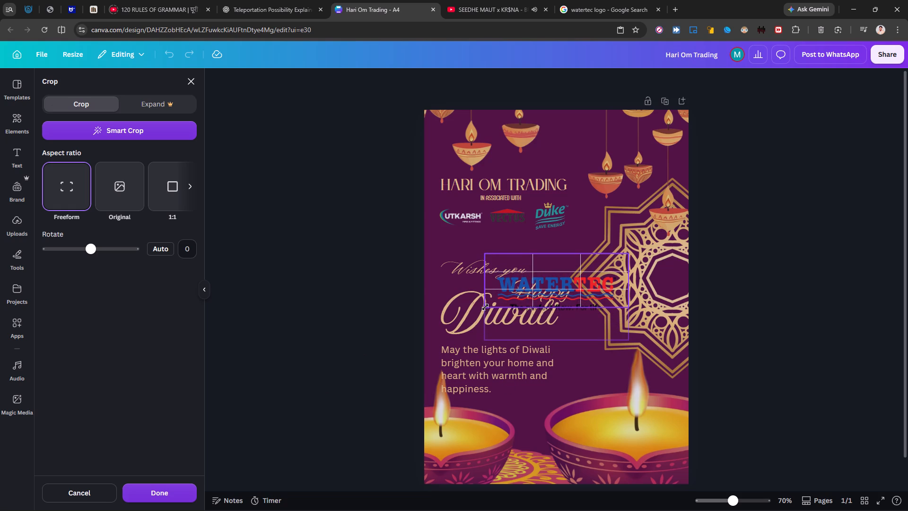
{"action": "left_click_drag", "start_coordinate": [485, 307], "coordinate": [485, 305]}
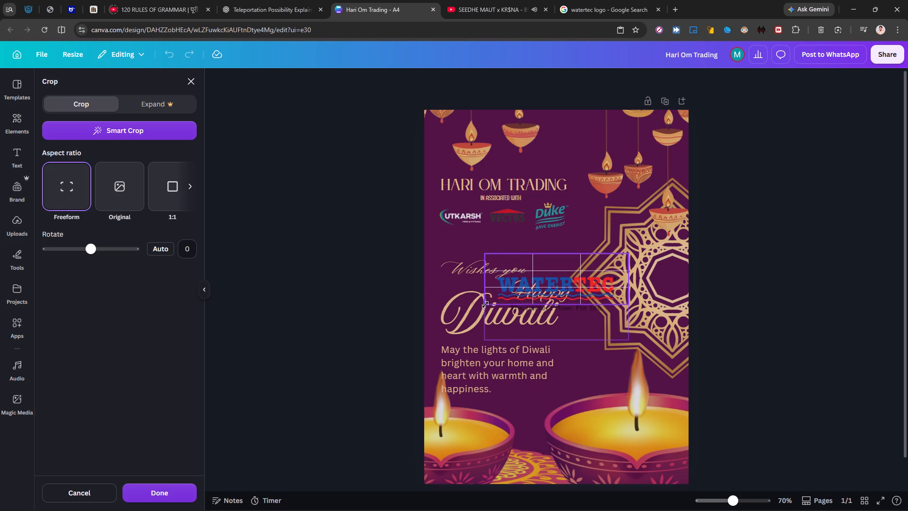
{"action": "left_click_drag", "start_coordinate": [485, 305], "coordinate": [485, 306]}
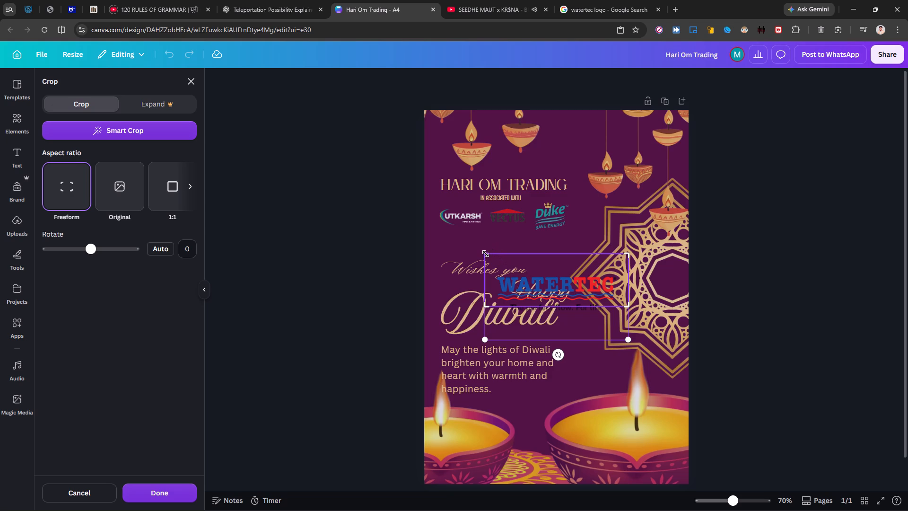
{"action": "left_click_drag", "start_coordinate": [486, 254], "coordinate": [485, 264]}
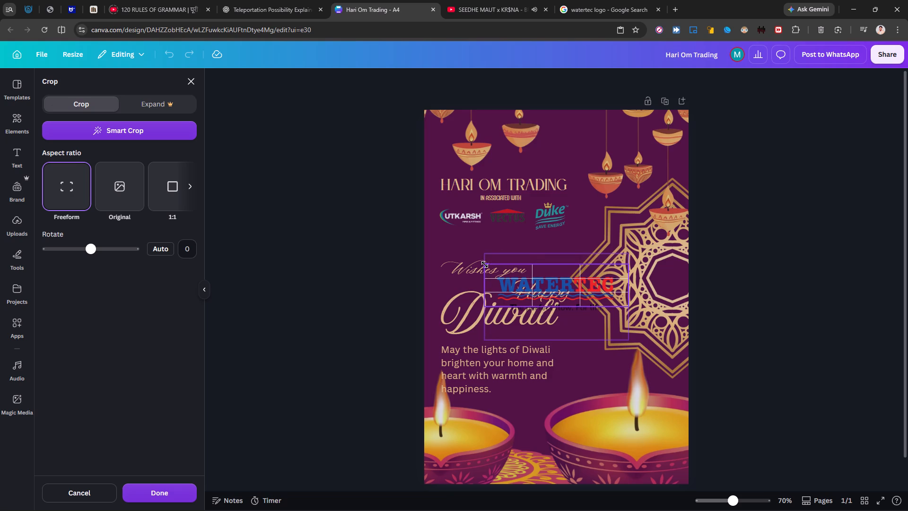
{"action": "left_click_drag", "start_coordinate": [485, 264], "coordinate": [485, 267]}
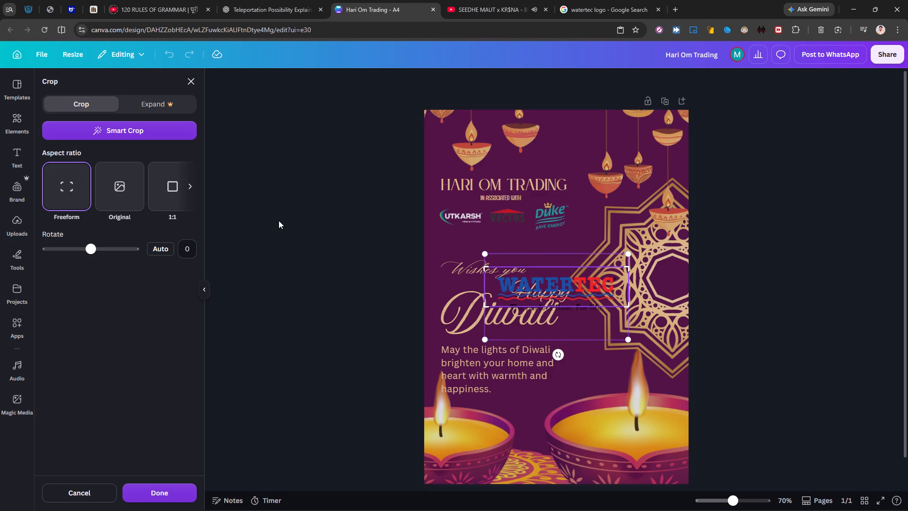
{"action": "left_click", "coordinate": [166, 484]}
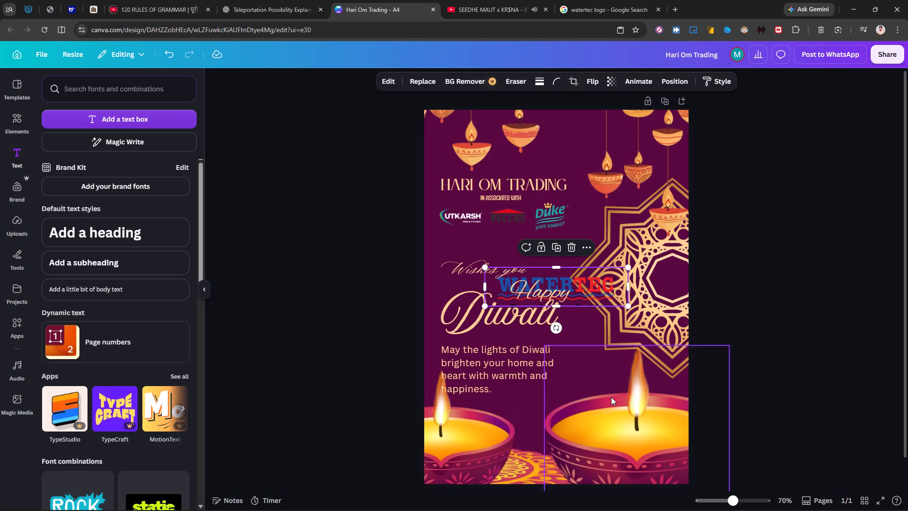
Move the cropped Watertec logo up into the gap between the brand logo row and the Wishes you text.
{"action": "left_click_drag", "start_coordinate": [553, 289], "coordinate": [507, 258]}
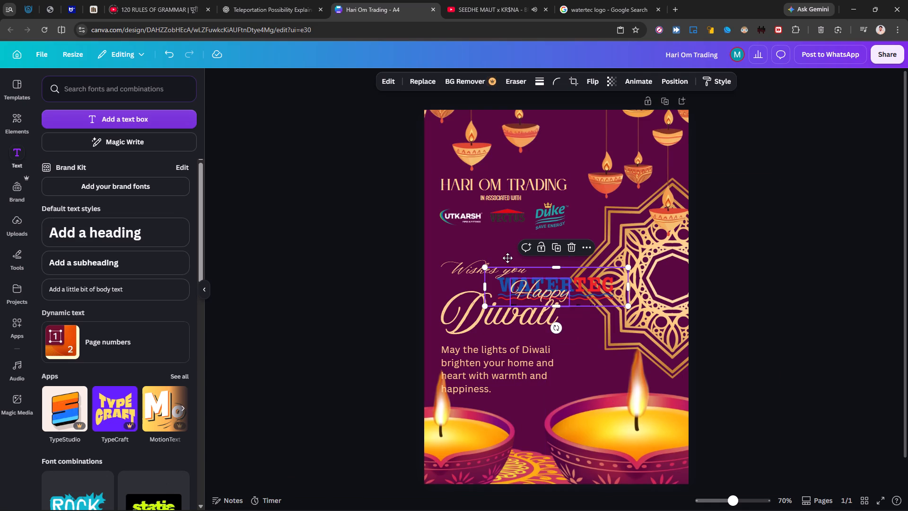
{"action": "left_click_drag", "start_coordinate": [507, 258], "coordinate": [504, 248]}
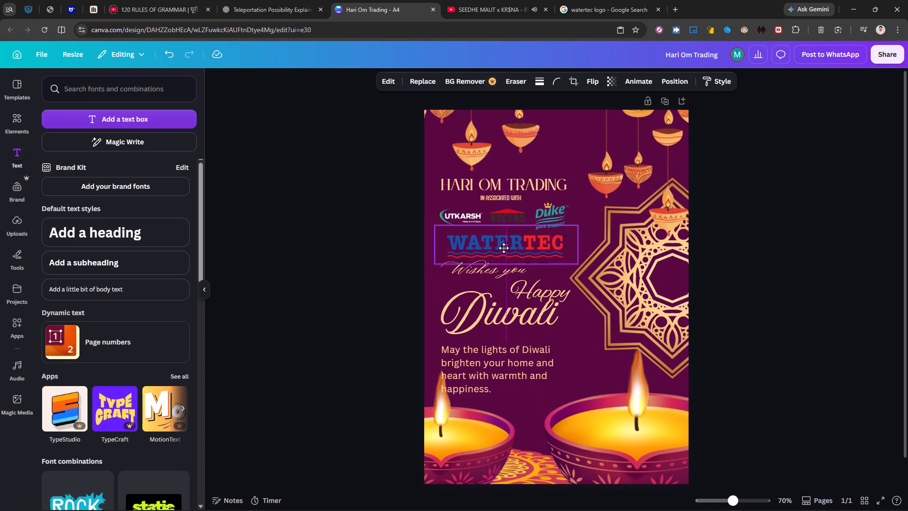
{"action": "left_click_drag", "start_coordinate": [504, 248], "coordinate": [509, 250]}
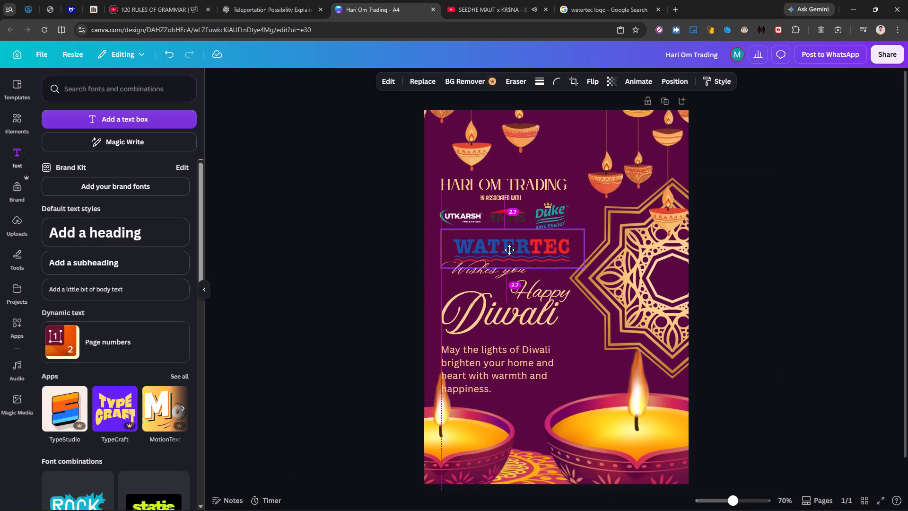
{"action": "left_click_drag", "start_coordinate": [509, 250], "coordinate": [508, 250]}
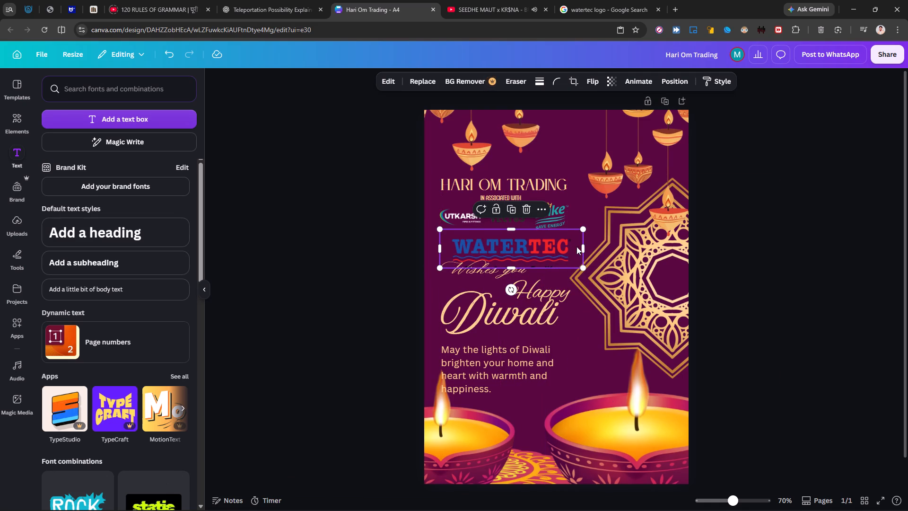
Shrink the Watertec logo to about 3.8 by 1 and place it just beneath the Utkarsh logo.
{"action": "left_click_drag", "start_coordinate": [583, 269], "coordinate": [497, 257]}
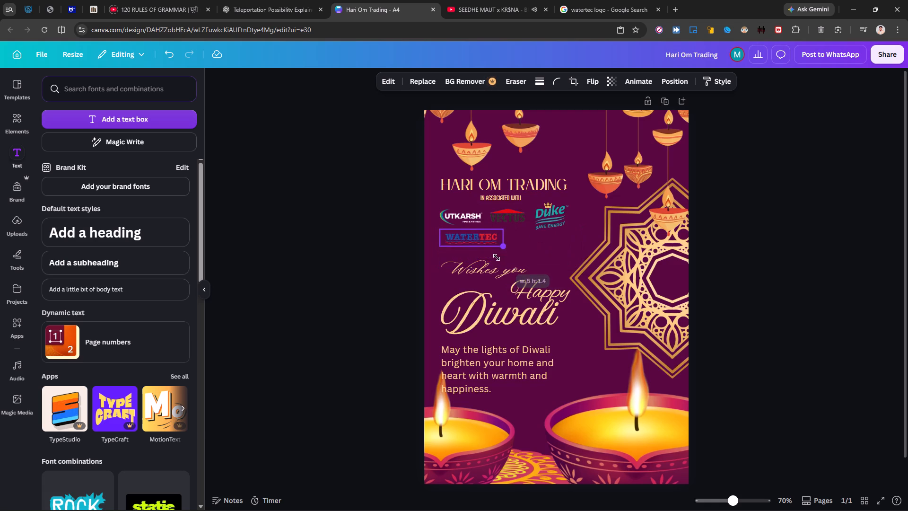
{"action": "left_click_drag", "start_coordinate": [497, 257], "coordinate": [485, 263]}
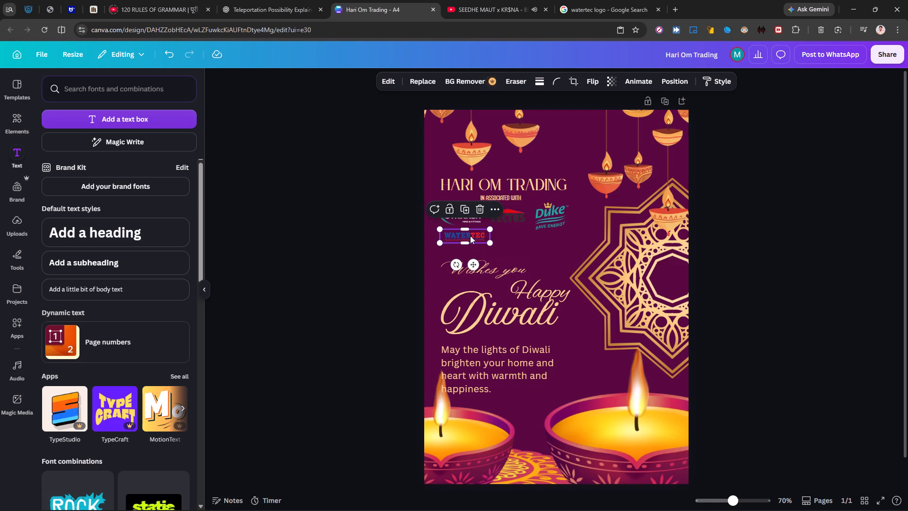
{"action": "left_click_drag", "start_coordinate": [474, 264], "coordinate": [474, 270]}
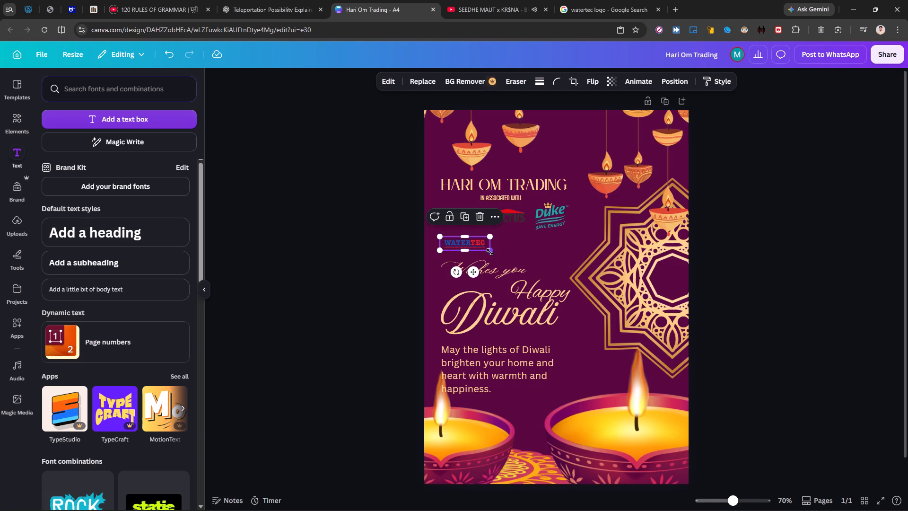
{"action": "left_click", "coordinate": [490, 252]}
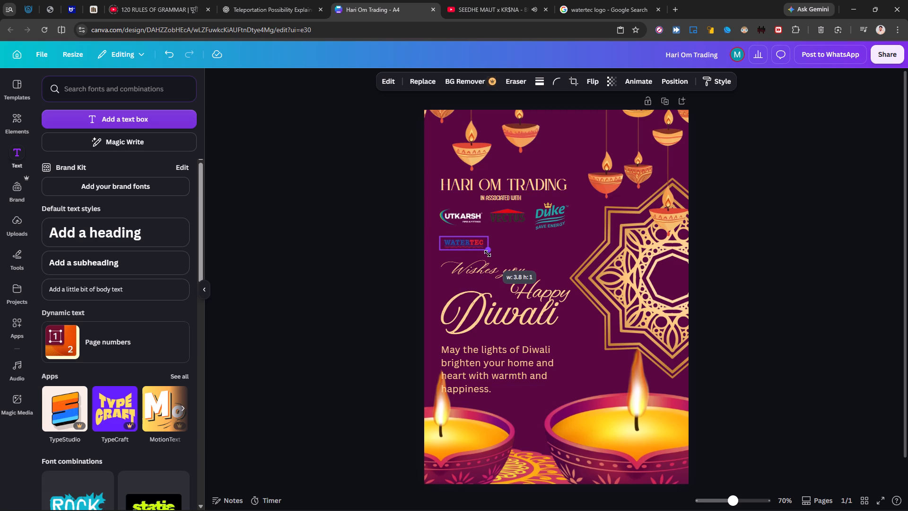
{"action": "left_click_drag", "start_coordinate": [475, 269], "coordinate": [475, 268]}
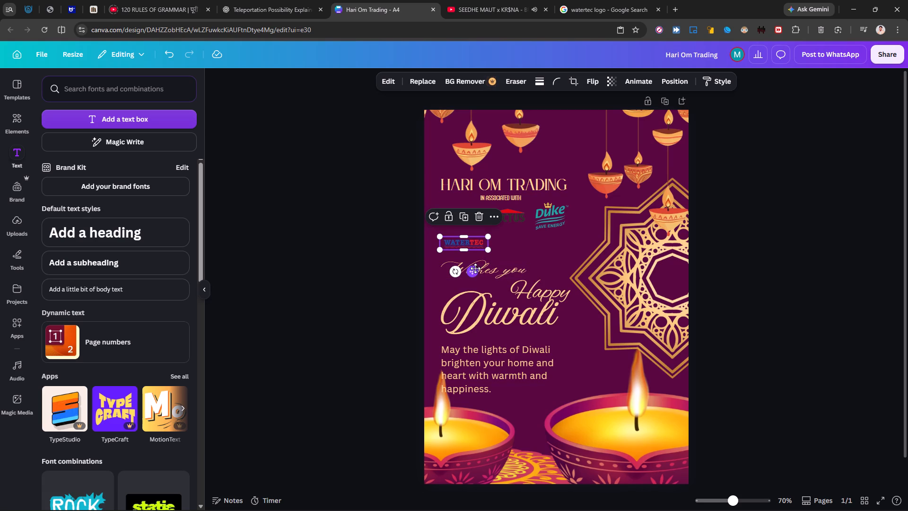
{"action": "left_click_drag", "start_coordinate": [475, 268], "coordinate": [475, 264]}
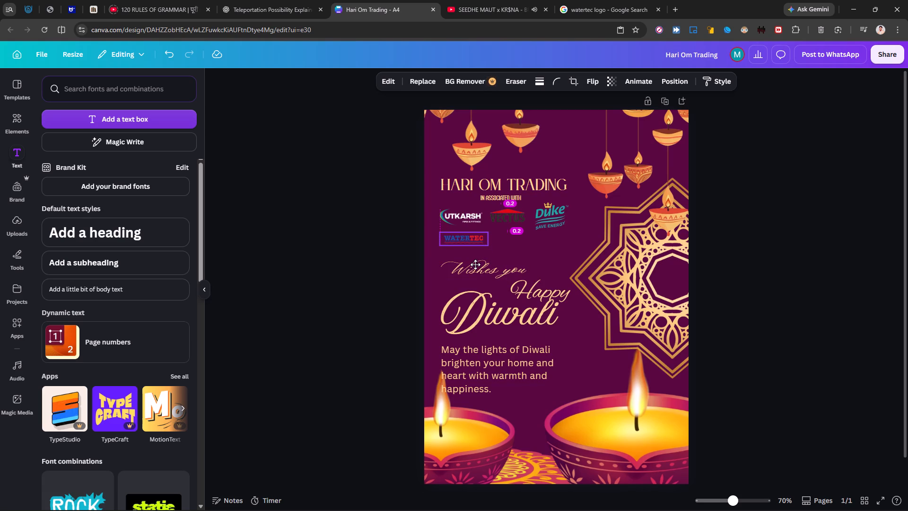
{"action": "left_click_drag", "start_coordinate": [475, 264], "coordinate": [475, 264]}
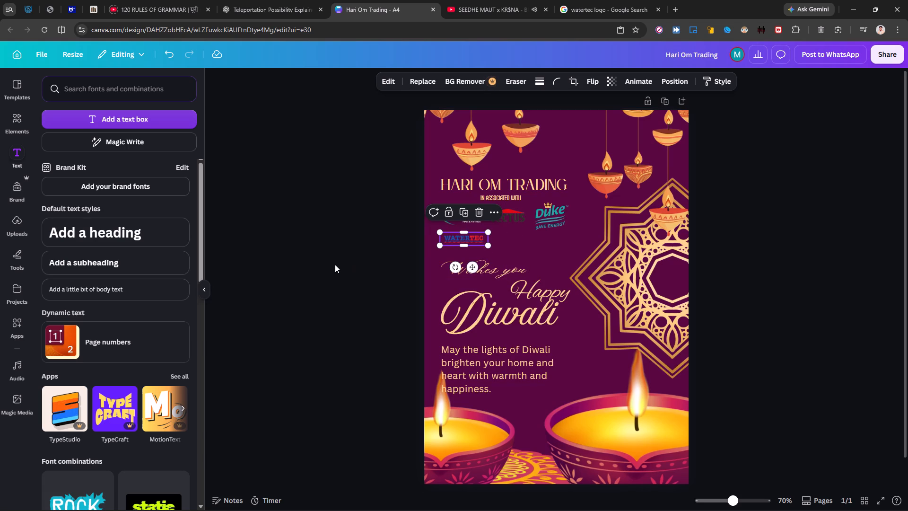
{"action": "left_click", "coordinate": [335, 264]}
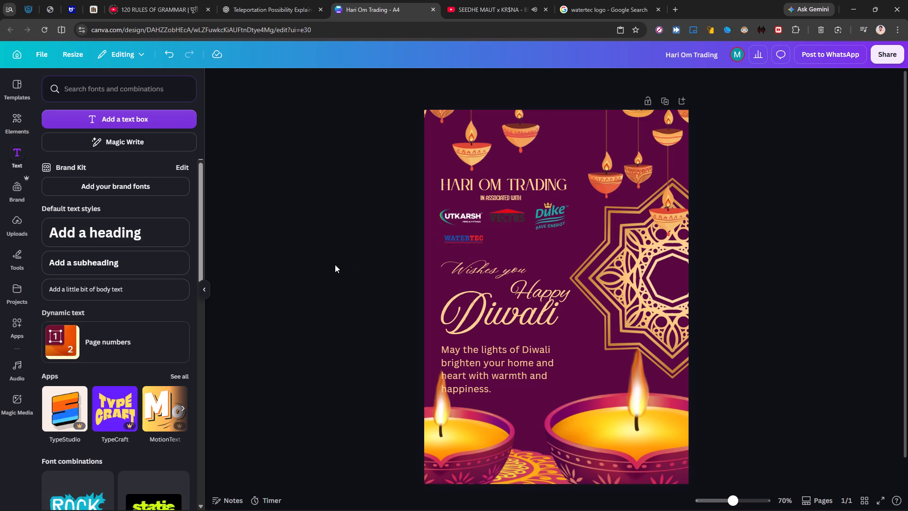
Nudge the Watertec logo left so its wordmark lines up with the start of HARI OM TRADING.
{"action": "left_click", "coordinate": [466, 241]}
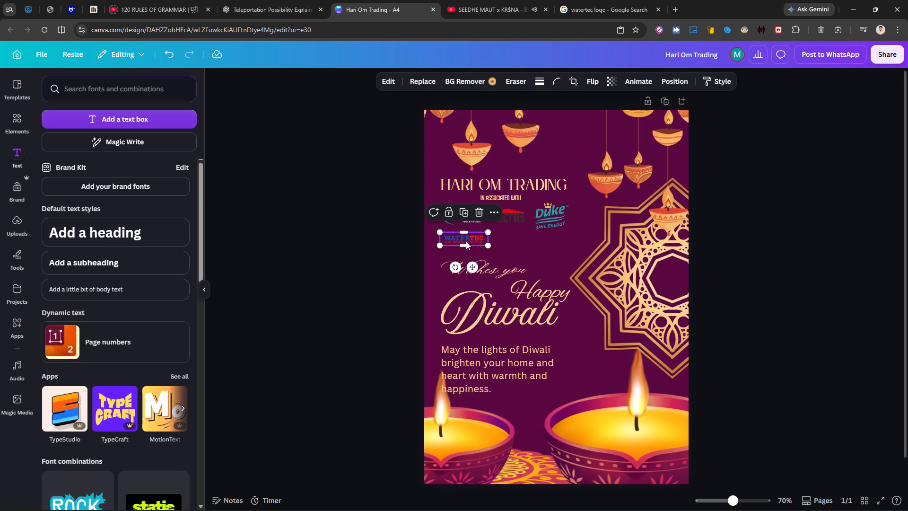
{"action": "key", "text": "Left"}
{"action": "key", "text": "Left"}
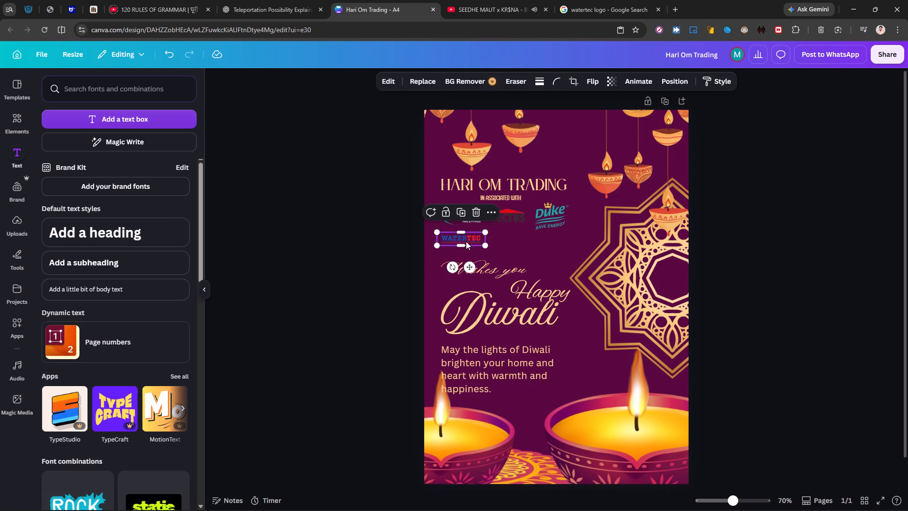
Search Google Images for neoseal logo and open the wide horizontal Neo Seal logo from the manufacturer's own site.
{"action": "left_click", "coordinate": [402, 230]}
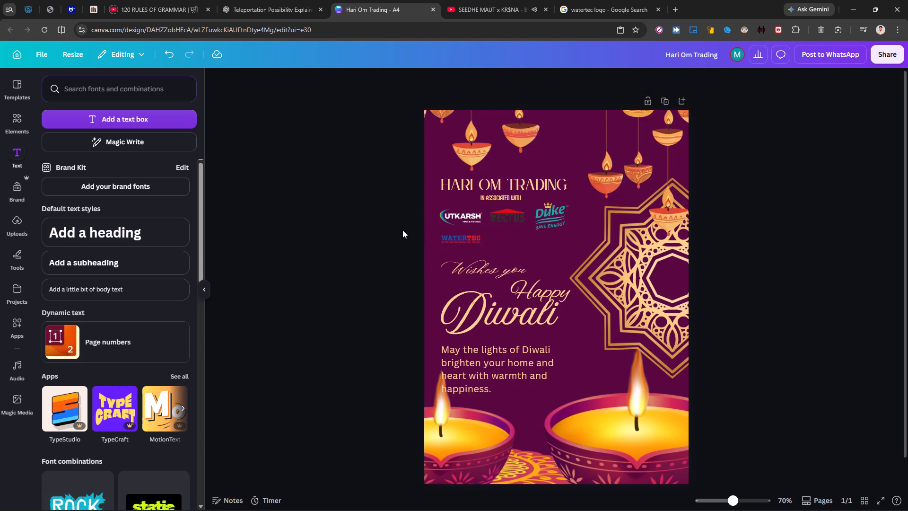
{"action": "left_click", "coordinate": [529, 0]}
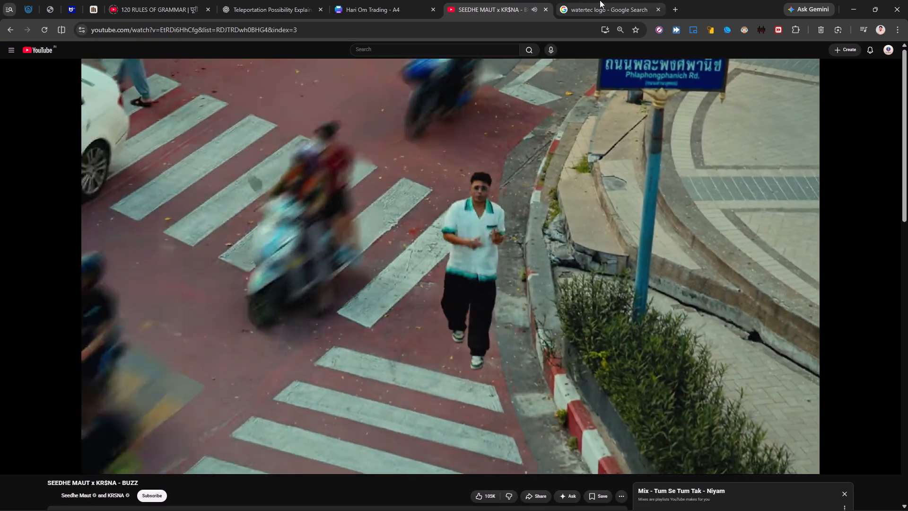
{"action": "left_click", "coordinate": [600, 0]}
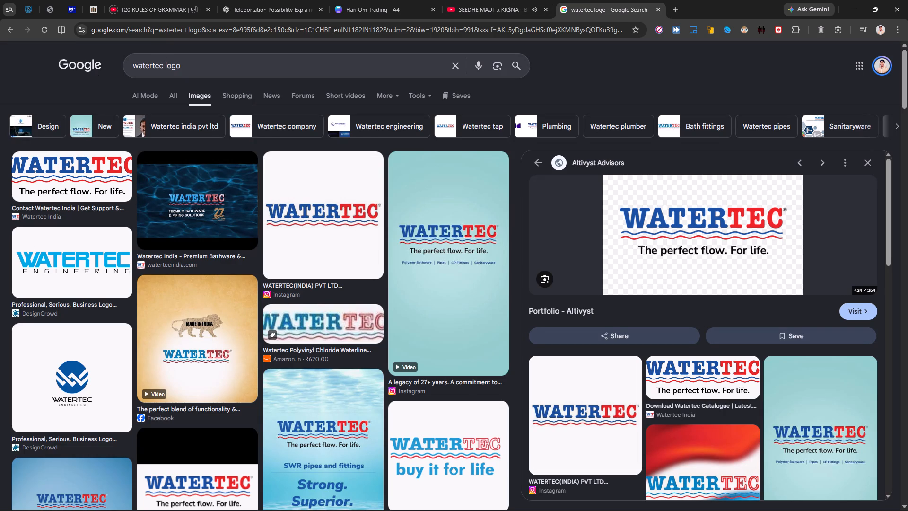
{"action": "triple_click", "coordinate": [155, 66]}
{"action": "type", "text": "neose"}
{"action": "key", "text": "Down"}
{"action": "key", "text": "Return"}
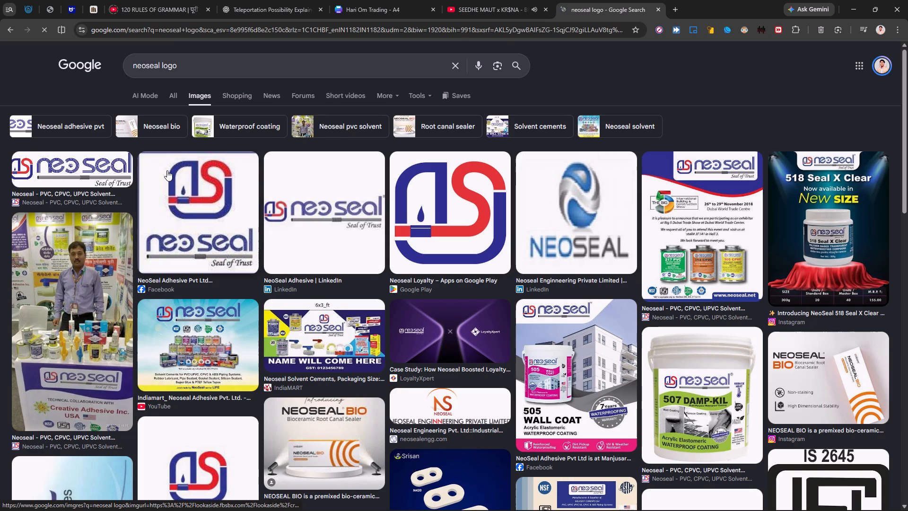
{"action": "left_click", "coordinate": [101, 175]}
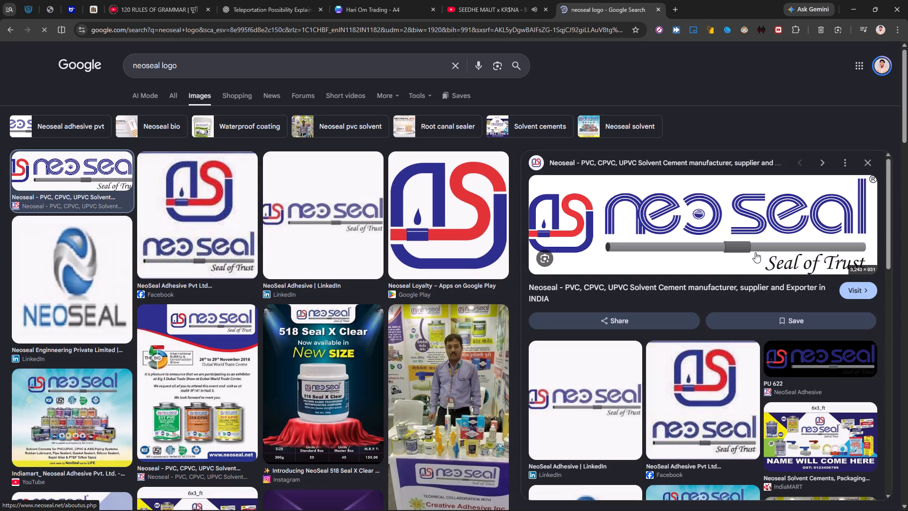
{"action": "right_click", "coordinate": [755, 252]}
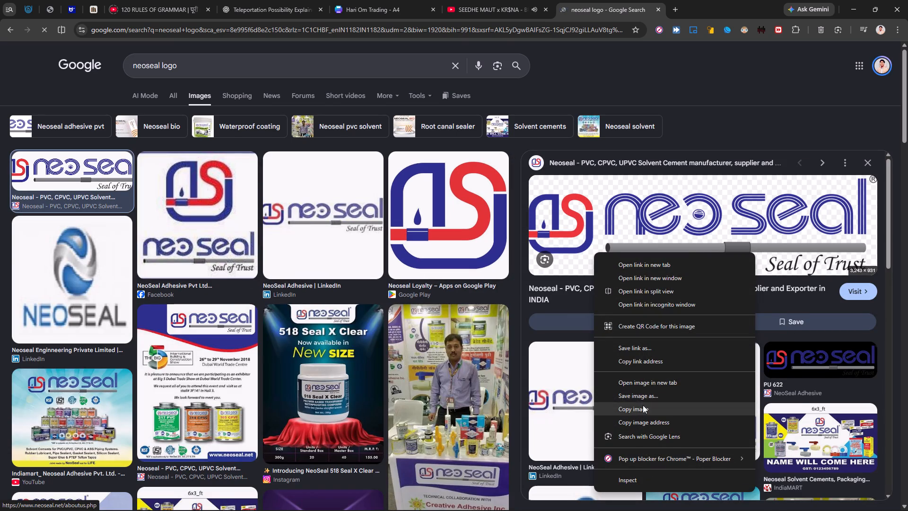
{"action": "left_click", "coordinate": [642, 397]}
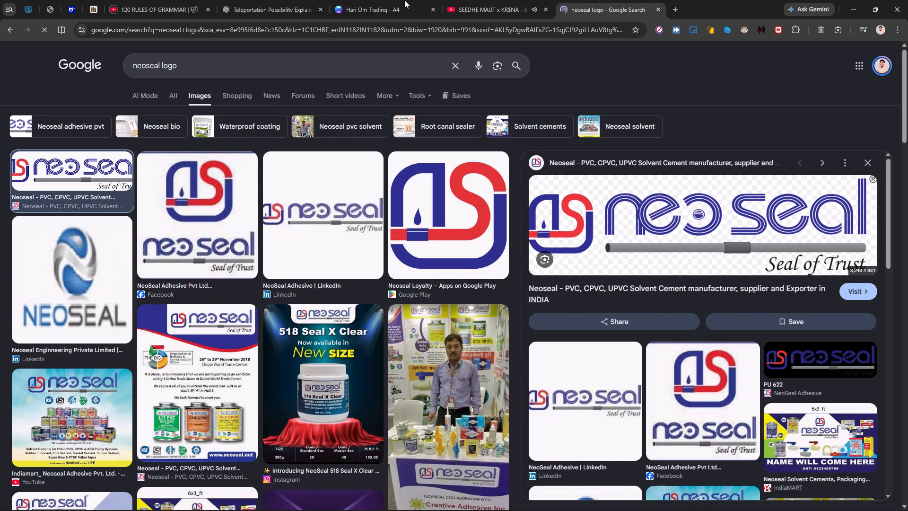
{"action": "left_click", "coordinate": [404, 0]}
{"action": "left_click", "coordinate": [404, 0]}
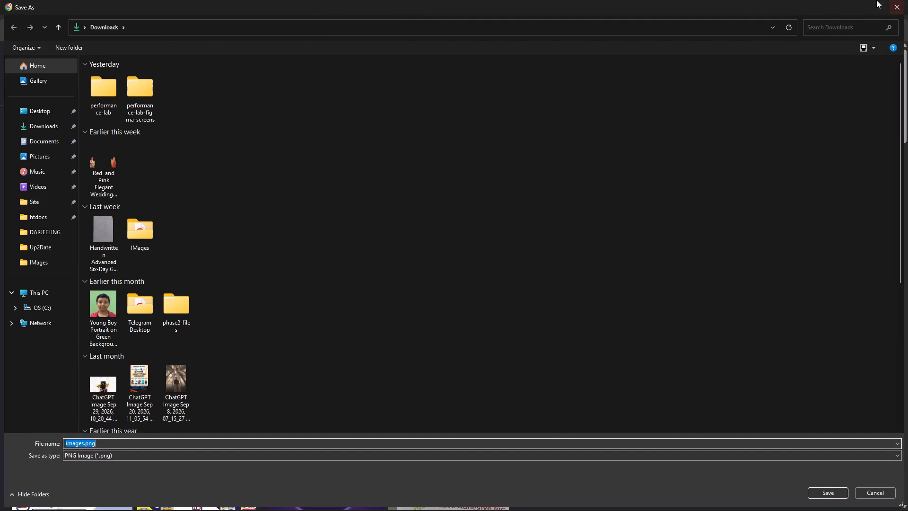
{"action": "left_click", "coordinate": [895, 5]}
Copy the Neo Seal logo image and paste it into the Hari Om Trading design.
{"action": "right_click", "coordinate": [792, 208]}
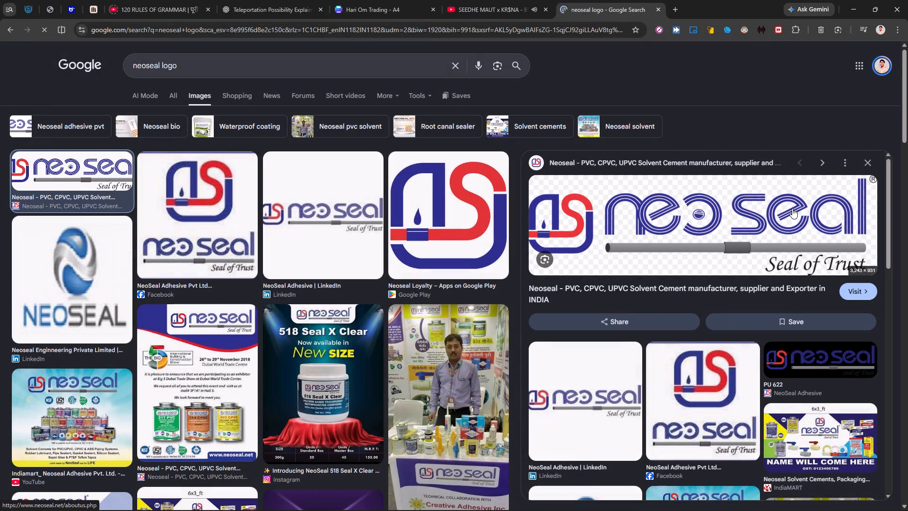
{"action": "left_click", "coordinate": [660, 360]}
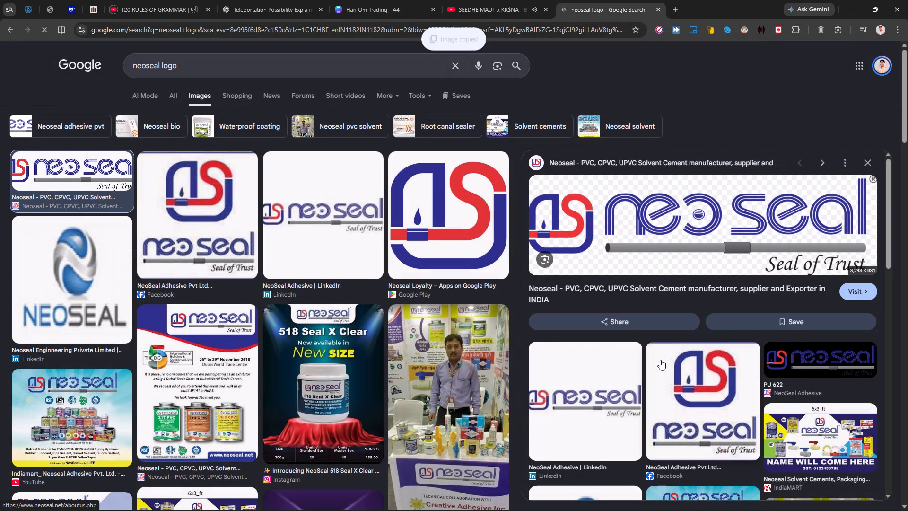
{"action": "left_click", "coordinate": [365, 0]}
{"action": "key", "text": "ctrl+v"}
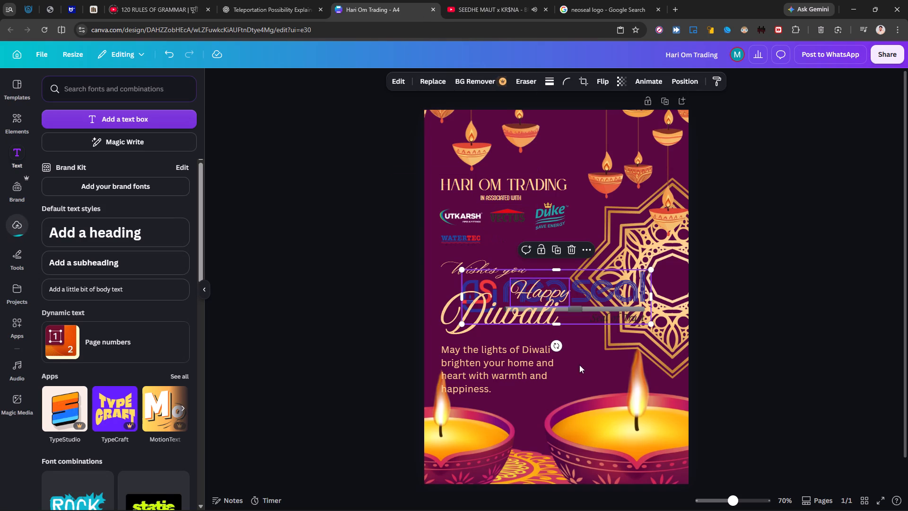
Shrink the Neo Seal logo to under a third of its pasted width and move it beside the Watertec logo, below Duke.
{"action": "left_click_drag", "start_coordinate": [648, 326], "coordinate": [638, 322]}
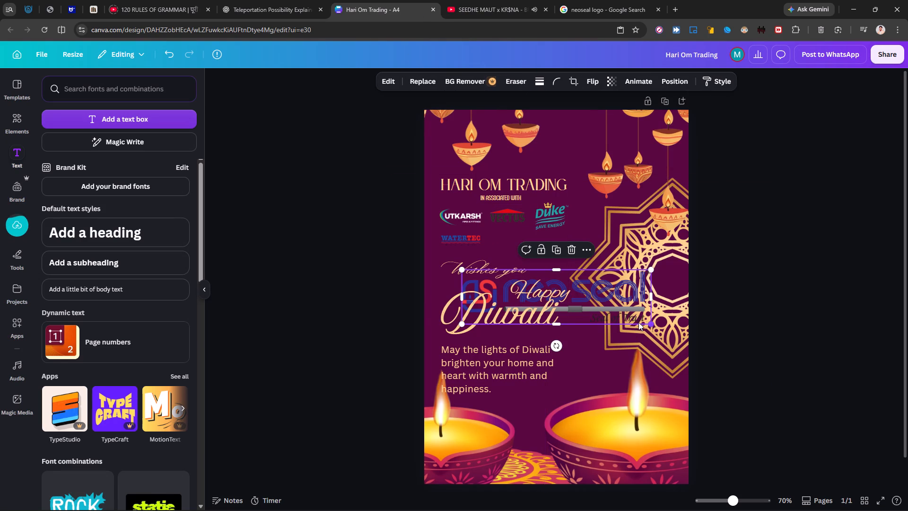
{"action": "left_click_drag", "start_coordinate": [638, 322], "coordinate": [515, 293]}
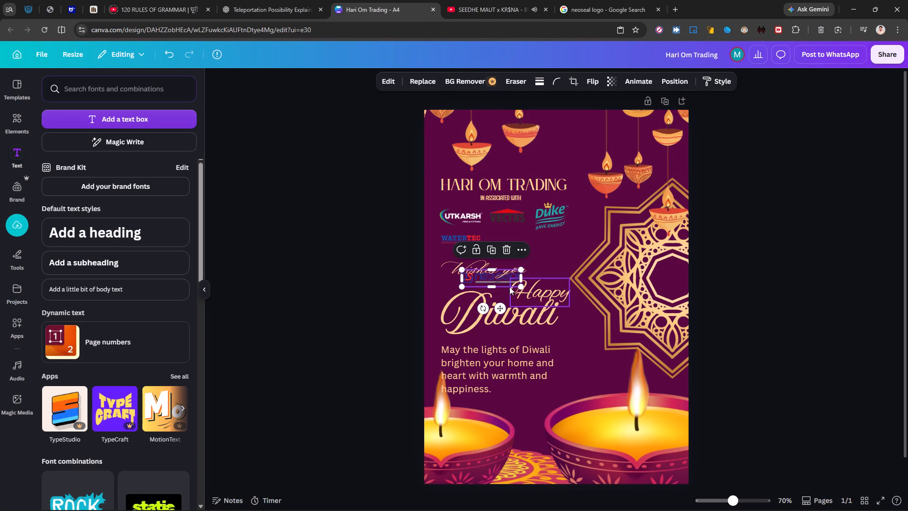
{"action": "left_click_drag", "start_coordinate": [499, 310], "coordinate": [499, 307]}
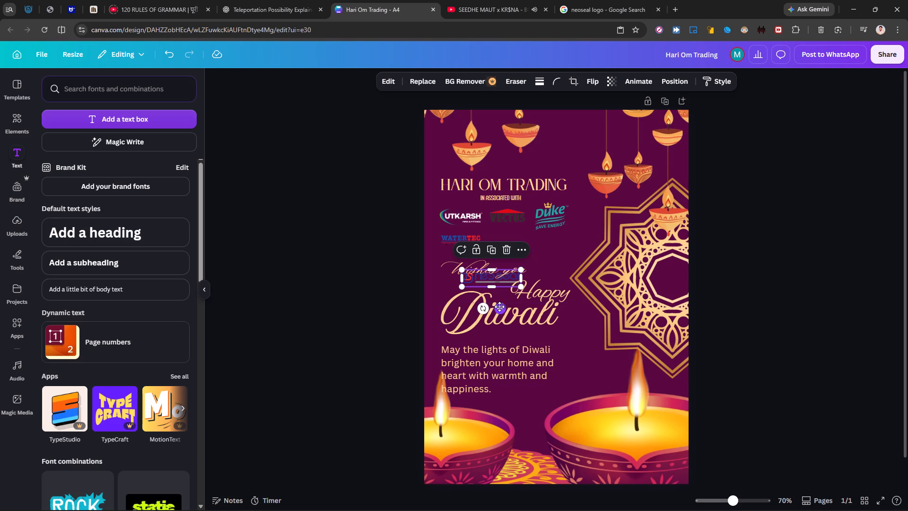
{"action": "left_click_drag", "start_coordinate": [499, 307], "coordinate": [524, 271]}
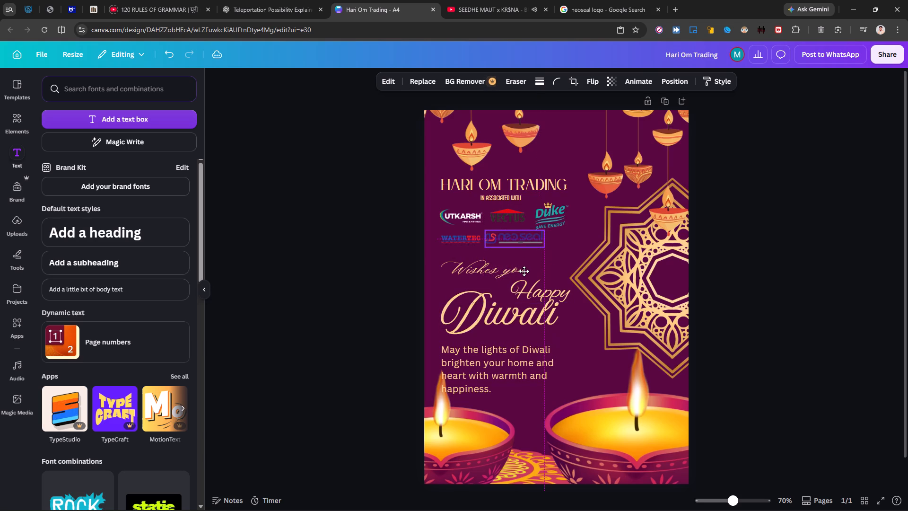
{"action": "left_click_drag", "start_coordinate": [524, 271], "coordinate": [552, 273]}
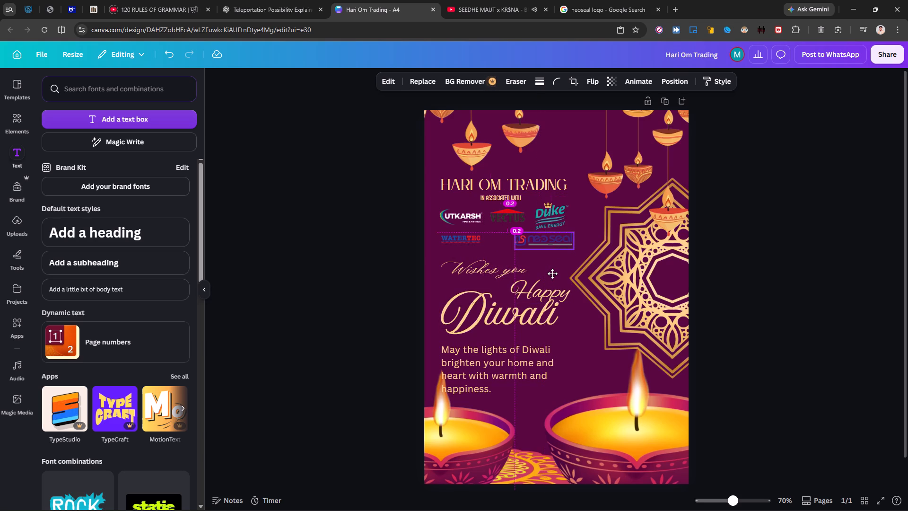
{"action": "left_click_drag", "start_coordinate": [552, 273], "coordinate": [552, 276]}
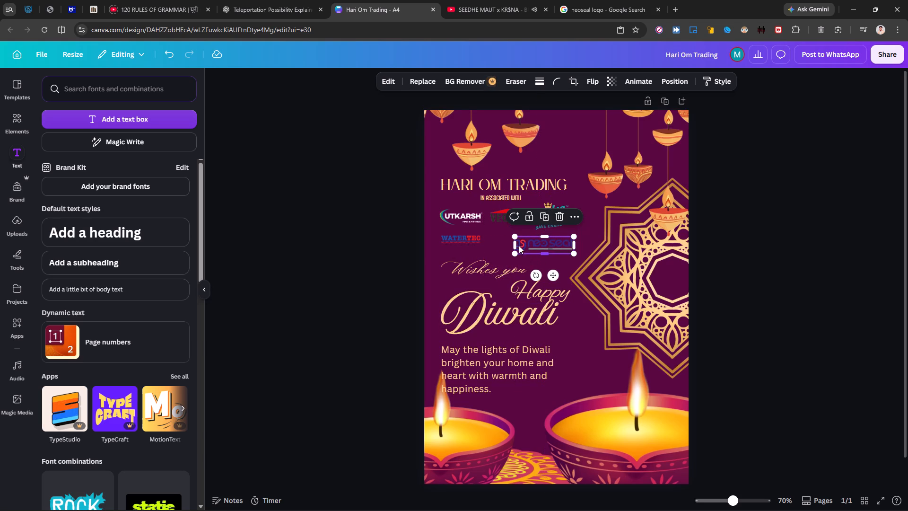
Shrink the Neo Seal logo slightly more and place it beneath the Duke logo, level with the Watertec logo.
{"action": "left_click_drag", "start_coordinate": [513, 238], "coordinate": [523, 239]}
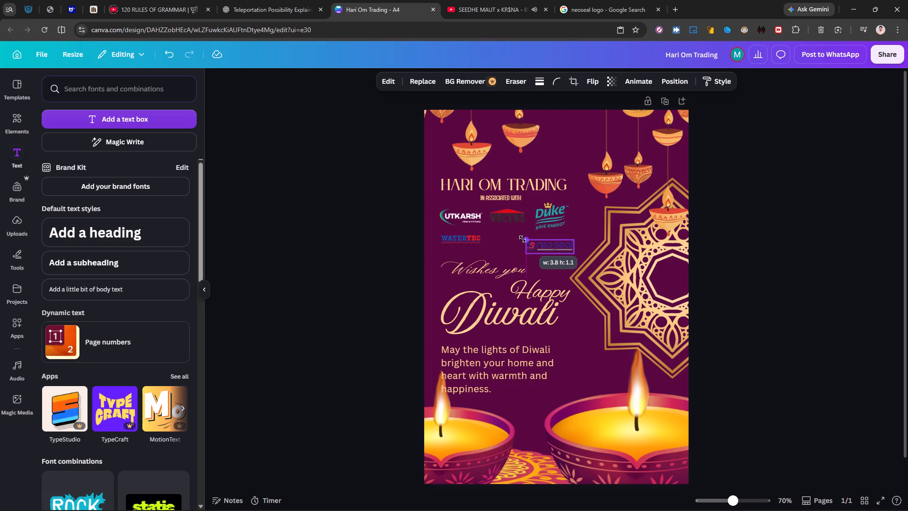
{"action": "left_click_drag", "start_coordinate": [523, 239], "coordinate": [521, 238]}
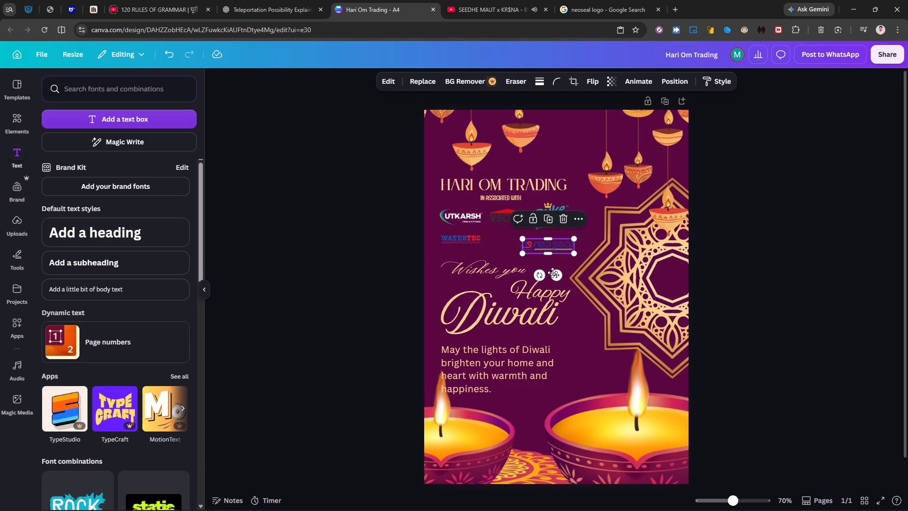
{"action": "left_click_drag", "start_coordinate": [555, 274], "coordinate": [560, 269]}
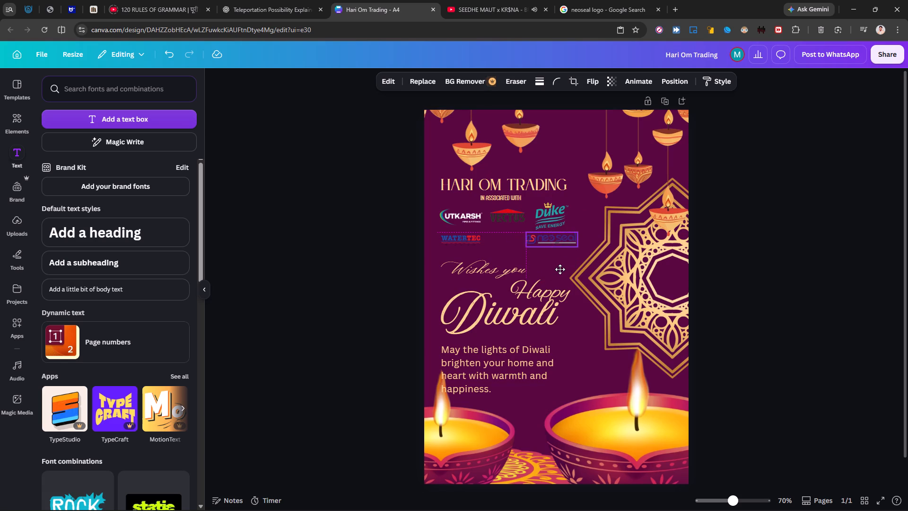
{"action": "left_click_drag", "start_coordinate": [560, 269], "coordinate": [564, 267]}
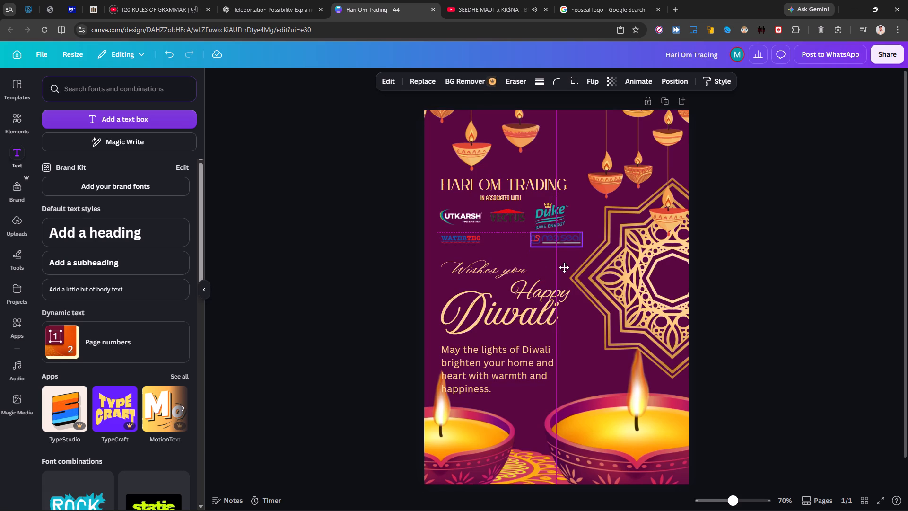
{"action": "left_click_drag", "start_coordinate": [564, 267], "coordinate": [567, 268]}
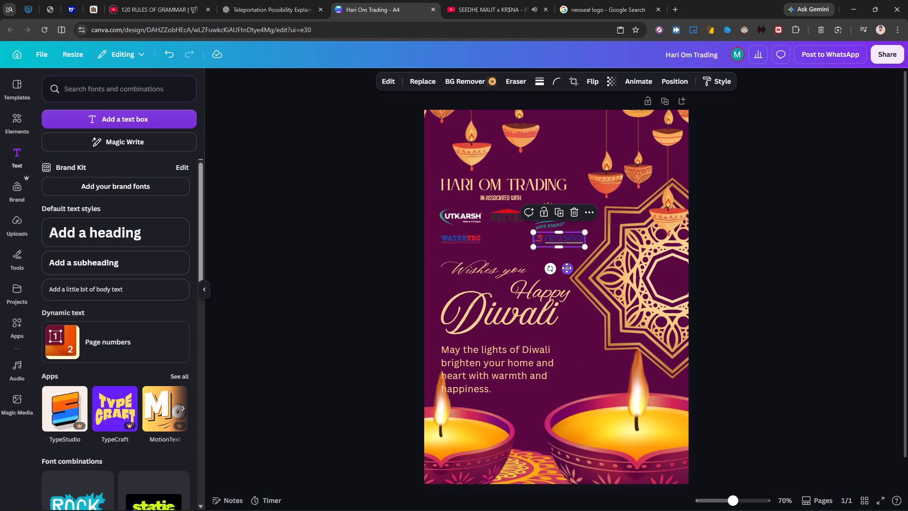
{"action": "left_click", "coordinate": [567, 268]}
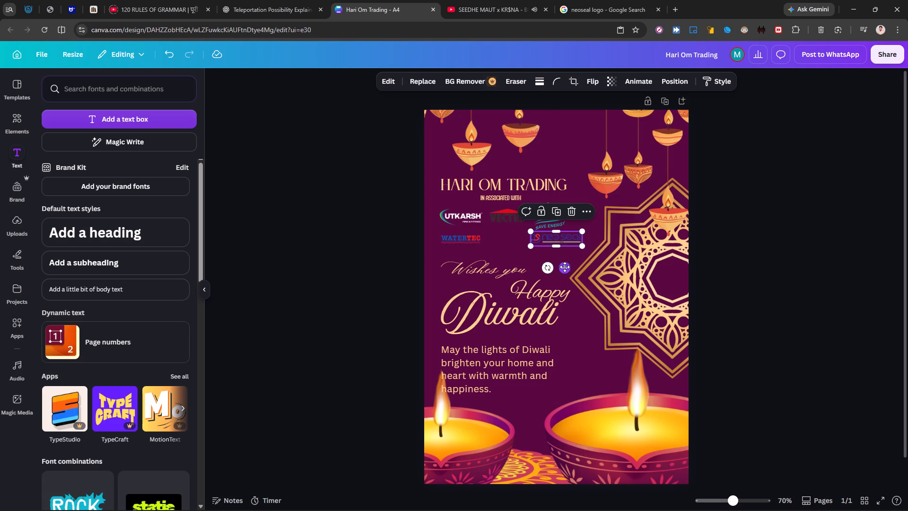
{"action": "left_click", "coordinate": [702, 224]}
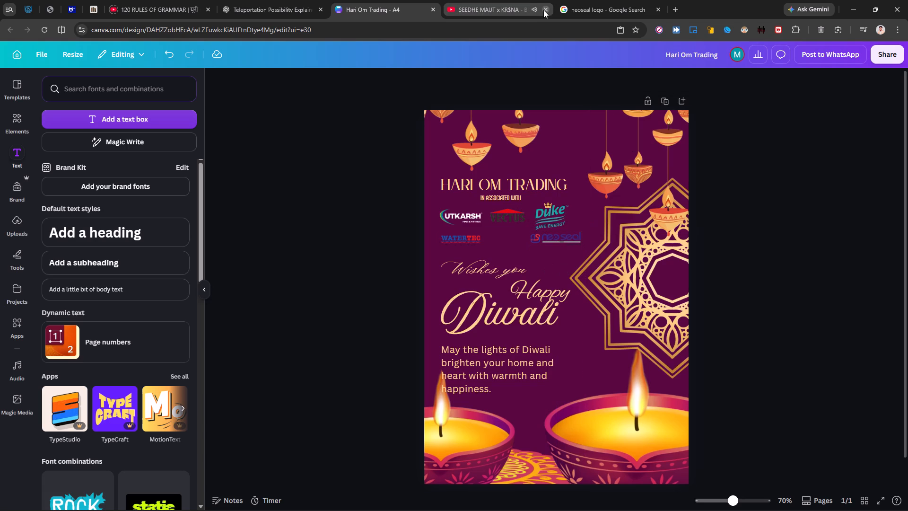
Search Google Images for floto logo.
{"action": "left_click", "coordinate": [582, 0]}
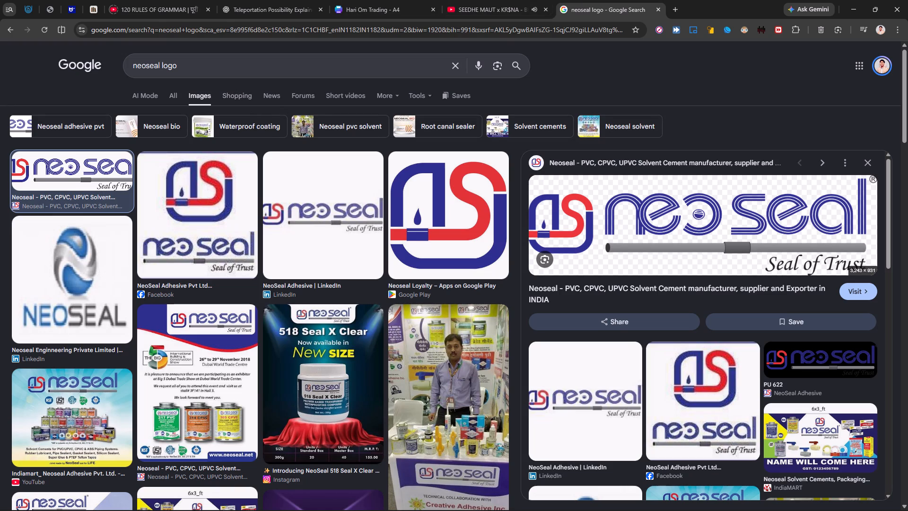
{"action": "double_click", "coordinate": [151, 64]}
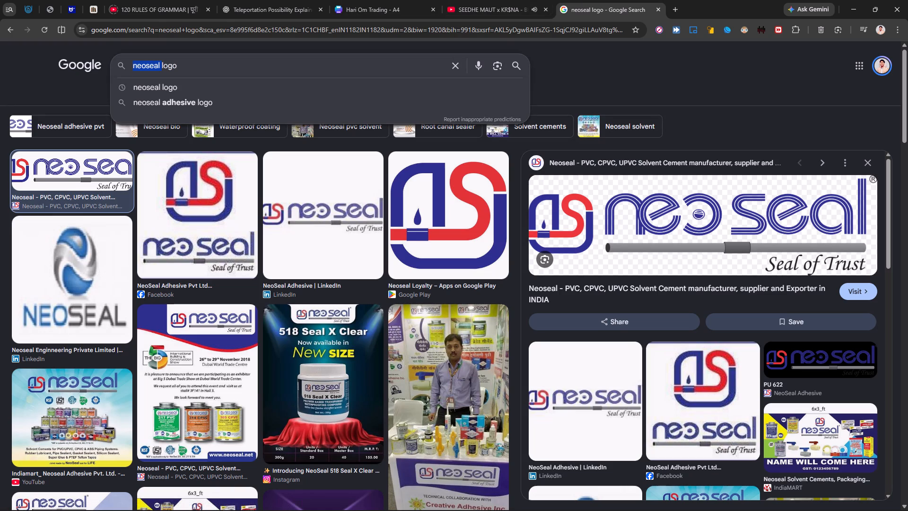
{"action": "type", "text": "floto"}
{"action": "key", "text": "space"}
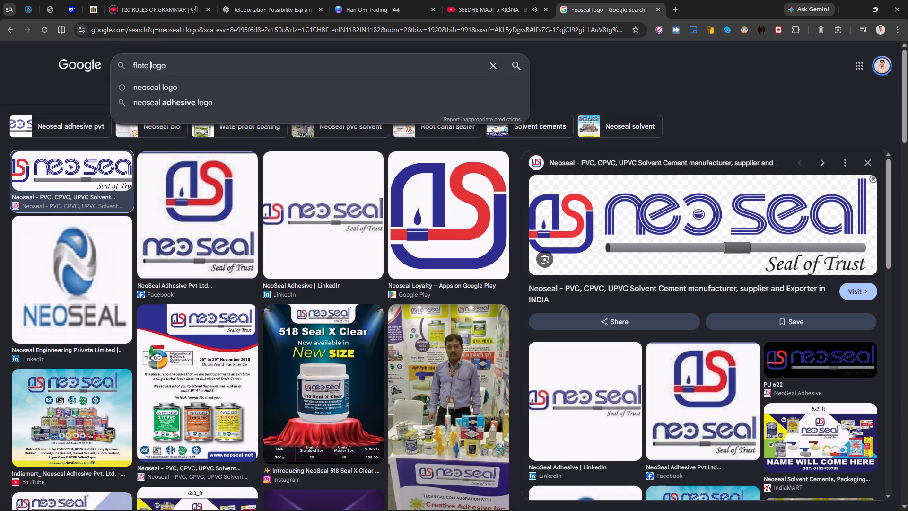
{"action": "key", "text": "Return"}
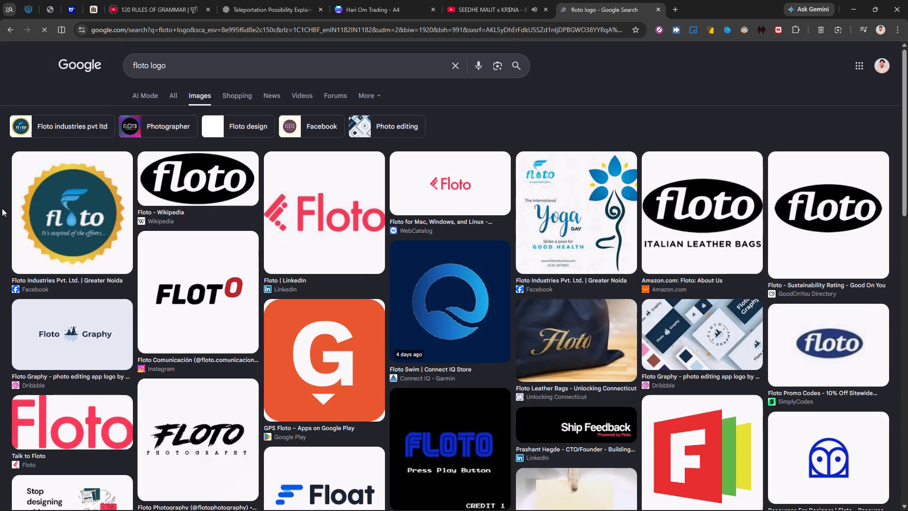
Examine the round Floto Industries logo and its related images for a version suitable for the greeting.
{"action": "left_click", "coordinate": [66, 225]}
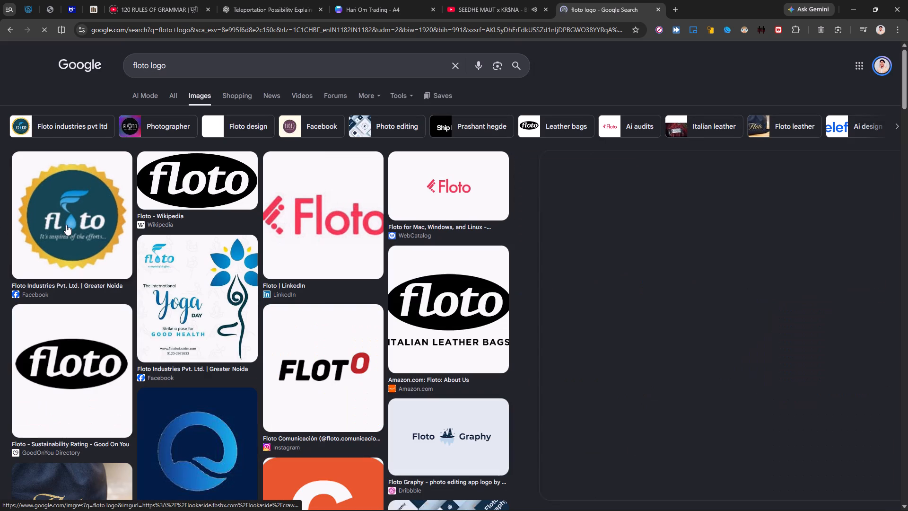
{"action": "scroll", "coordinate": [642, 372], "scroll_direction": "down", "scroll_amount": 4}
{"action": "scroll", "coordinate": [642, 372], "scroll_direction": "up", "scroll_amount": 1}
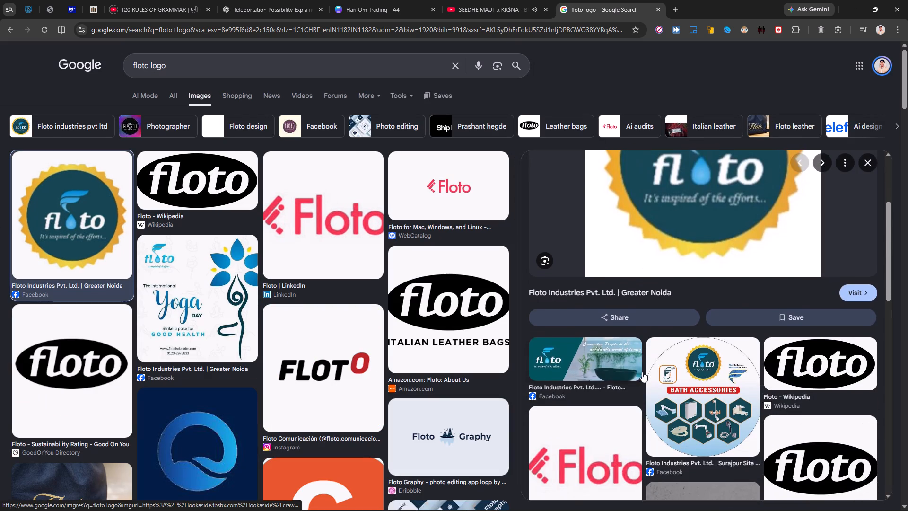
{"action": "scroll", "coordinate": [642, 372], "scroll_direction": "up", "scroll_amount": 1}
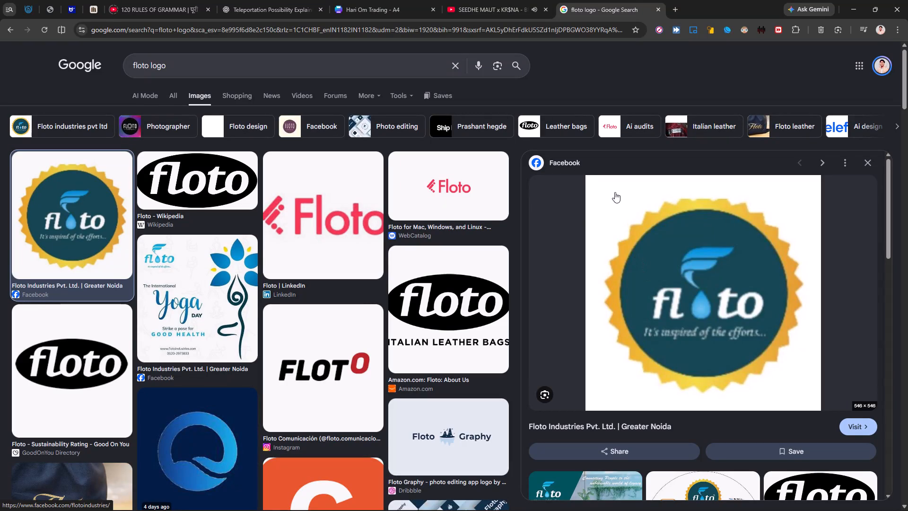
{"action": "scroll", "coordinate": [755, 291], "scroll_direction": "down", "scroll_amount": 2}
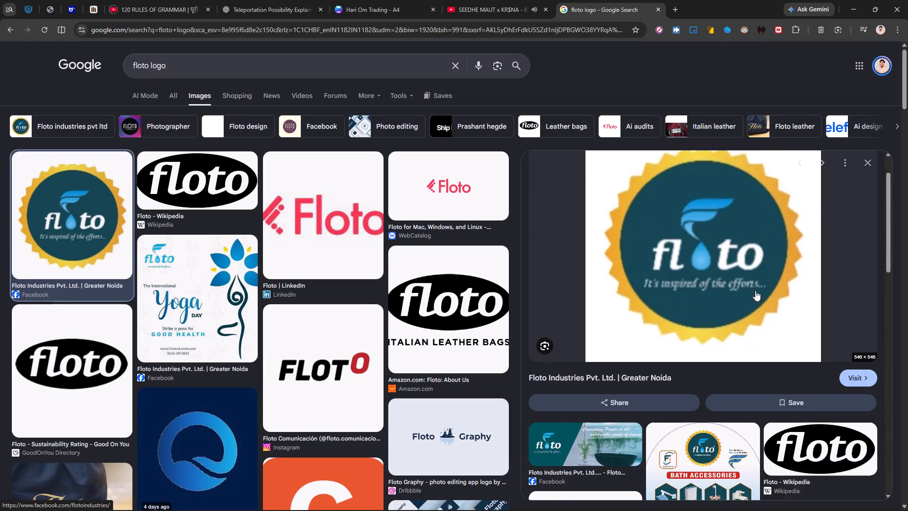
{"action": "scroll", "coordinate": [755, 291], "scroll_direction": "down", "scroll_amount": 8}
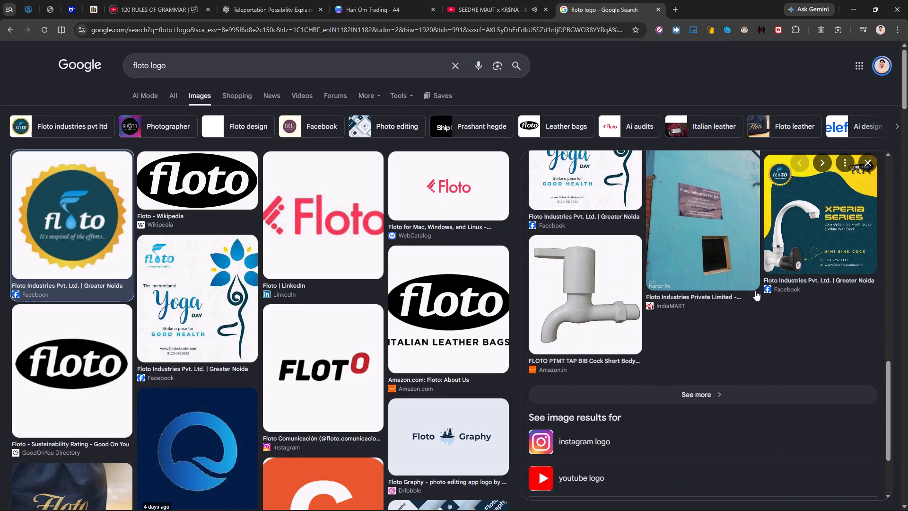
{"action": "scroll", "coordinate": [663, 289], "scroll_direction": "up", "scroll_amount": 11}
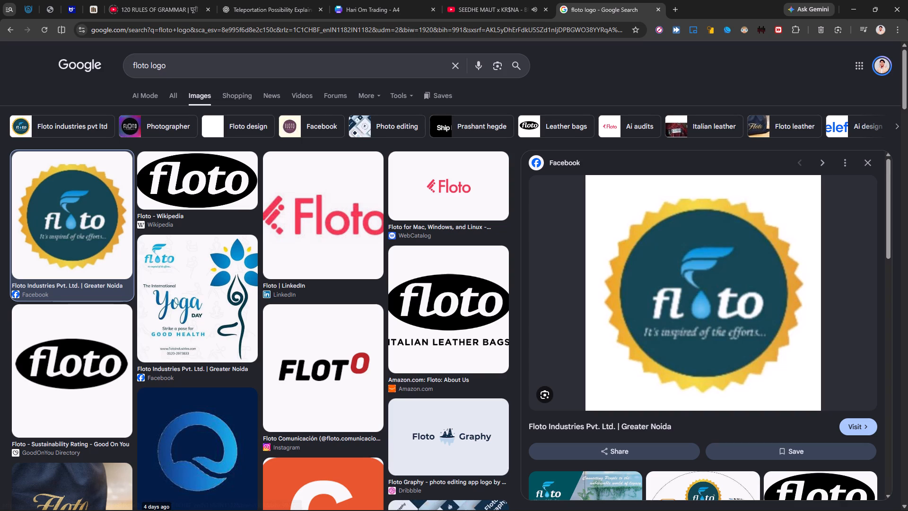
Narrow the image search to the Floto industries pvt ltd suggestion.
{"action": "left_click", "coordinate": [148, 69]}
{"action": "left_click", "coordinate": [65, 118]}
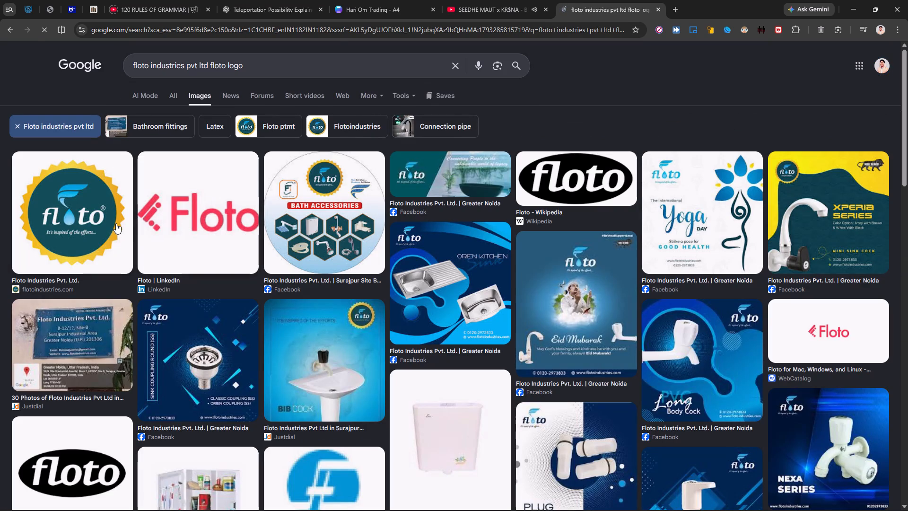
Copy the round Floto Industries logo with the yellow serrated border from the image results and paste it into the Canva greeting.
{"action": "left_click", "coordinate": [116, 223]}
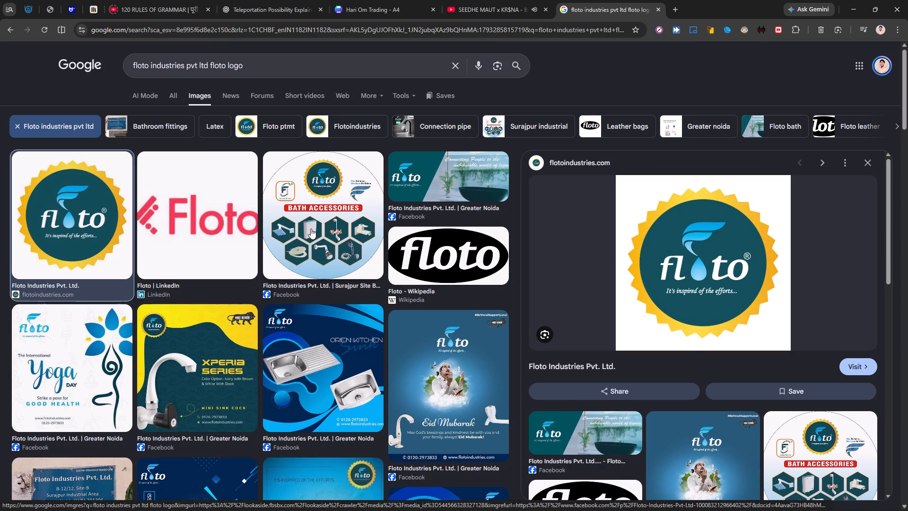
{"action": "scroll", "coordinate": [302, 295], "scroll_direction": "down", "scroll_amount": 6}
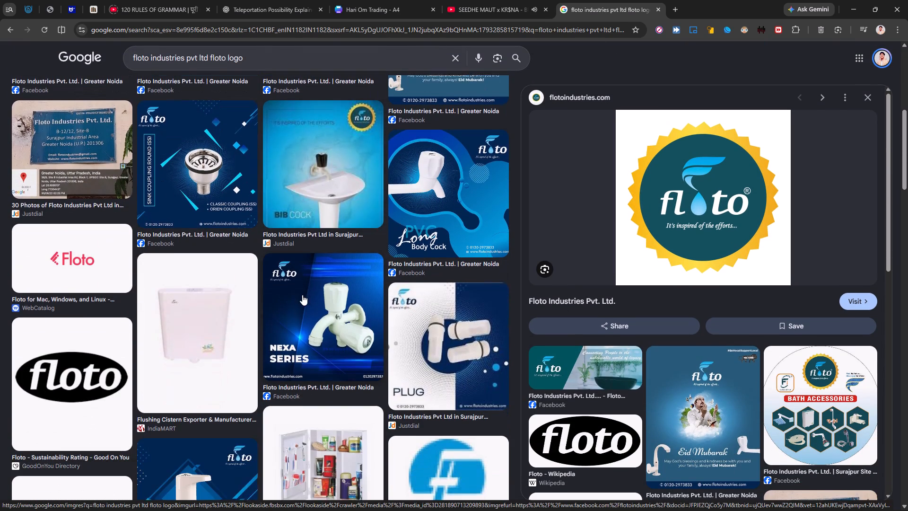
{"action": "scroll", "coordinate": [302, 295], "scroll_direction": "down", "scroll_amount": 5}
{"action": "scroll", "coordinate": [302, 295], "scroll_direction": "up", "scroll_amount": 7}
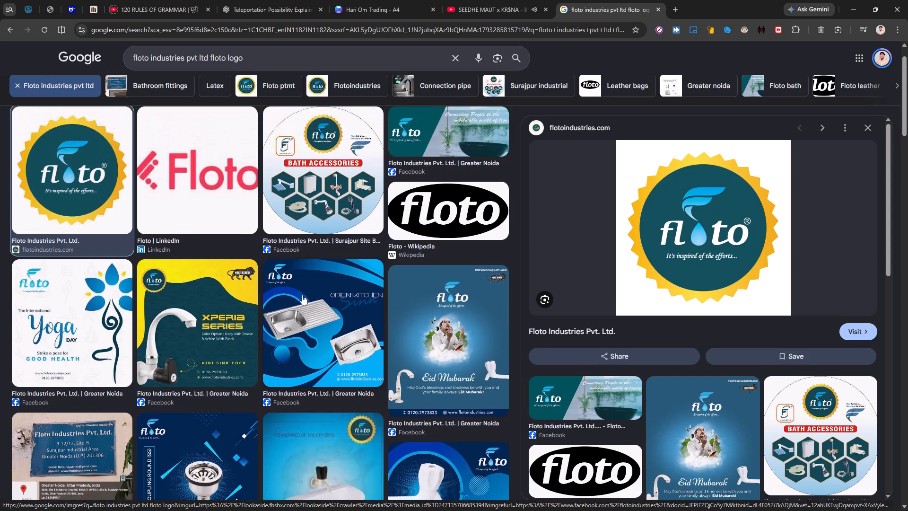
{"action": "right_click", "coordinate": [666, 292]}
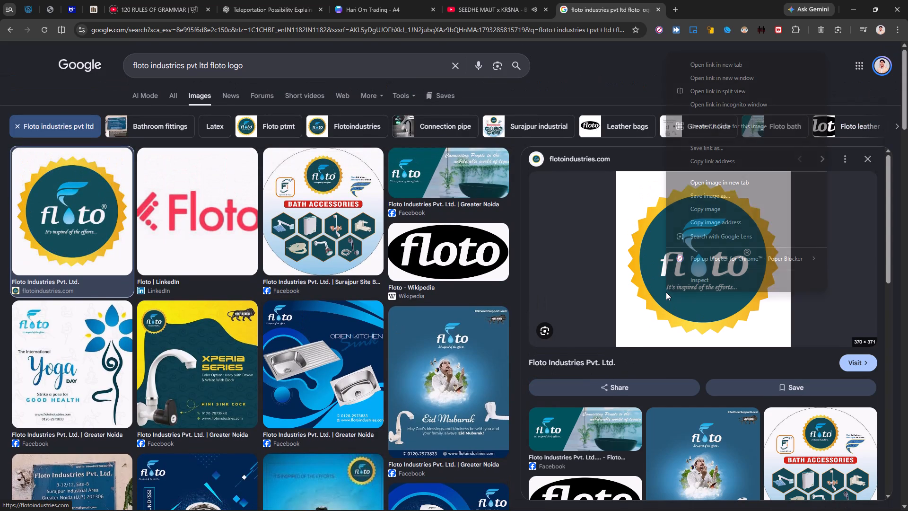
{"action": "left_click", "coordinate": [707, 214]}
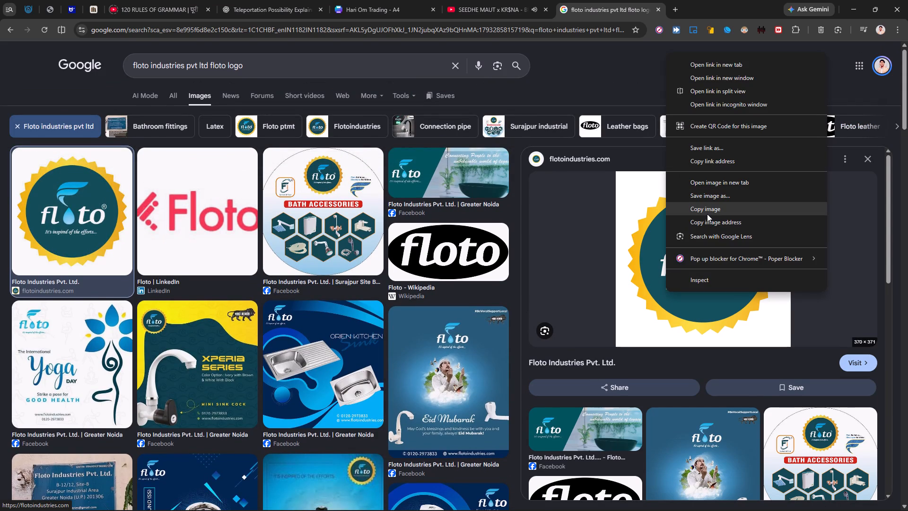
{"action": "left_click", "coordinate": [367, 0]}
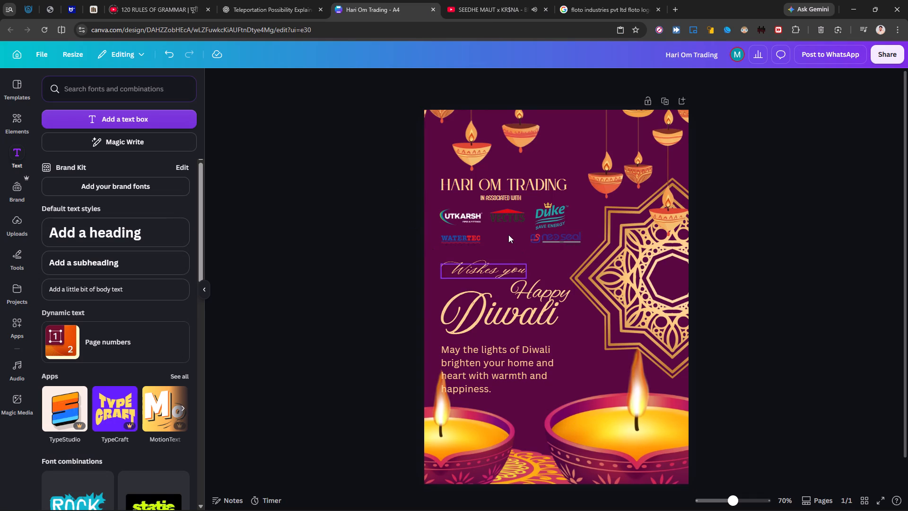
{"action": "right_click", "coordinate": [504, 231]}
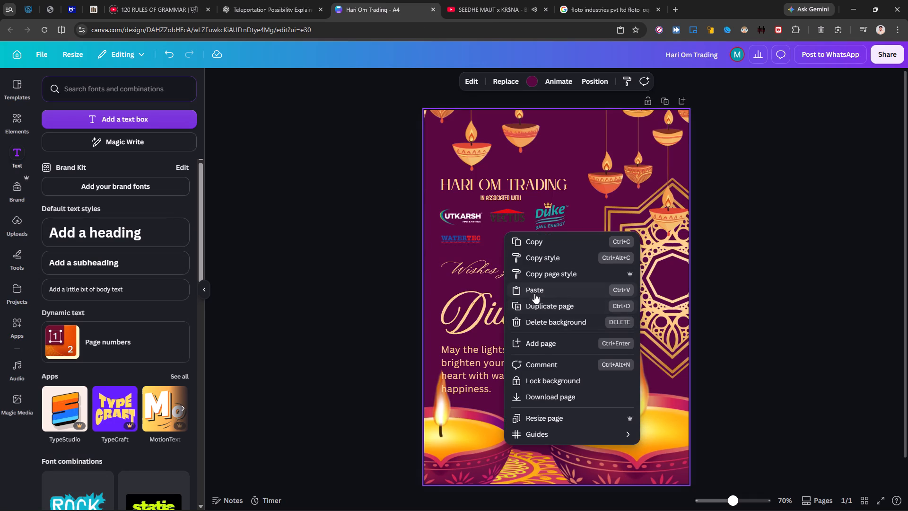
{"action": "left_click", "coordinate": [534, 291]}
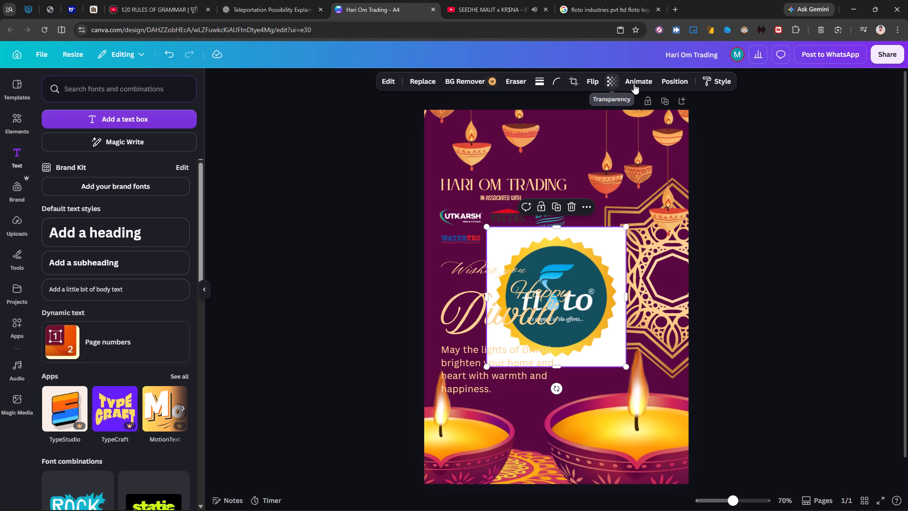
Remove the white background from the pasted Floto logo.
{"action": "left_click", "coordinate": [478, 82]}
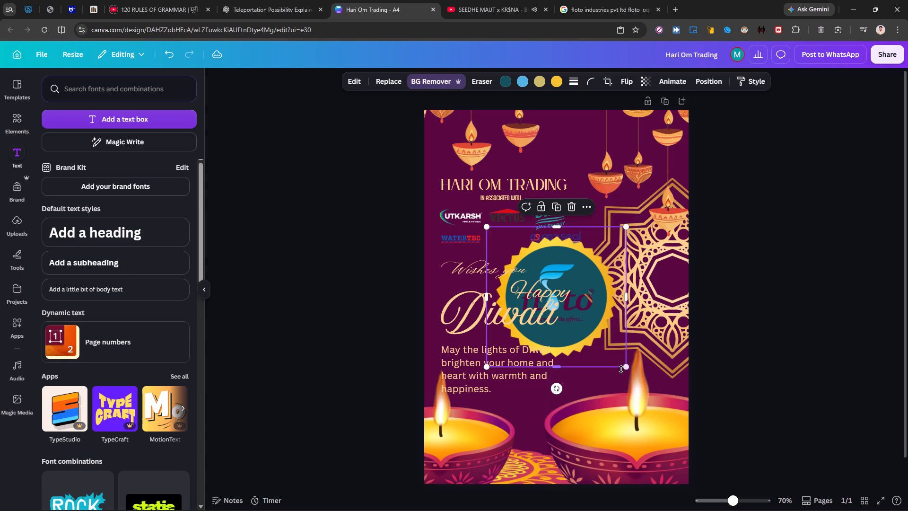
Shrink the Floto logo proportionally to about 3 cm wide so it fits in the second logo row.
{"action": "left_click_drag", "start_coordinate": [627, 367], "coordinate": [524, 299]}
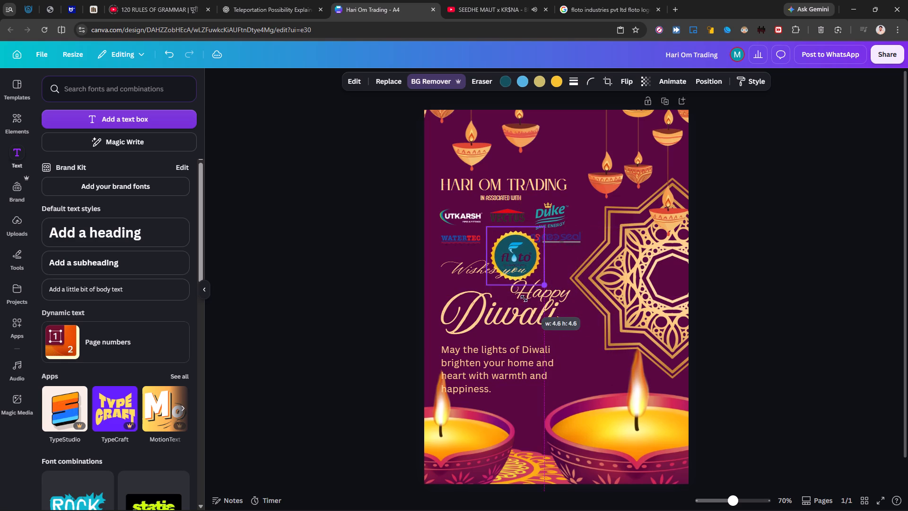
{"action": "left_click_drag", "start_coordinate": [524, 299], "coordinate": [503, 283]}
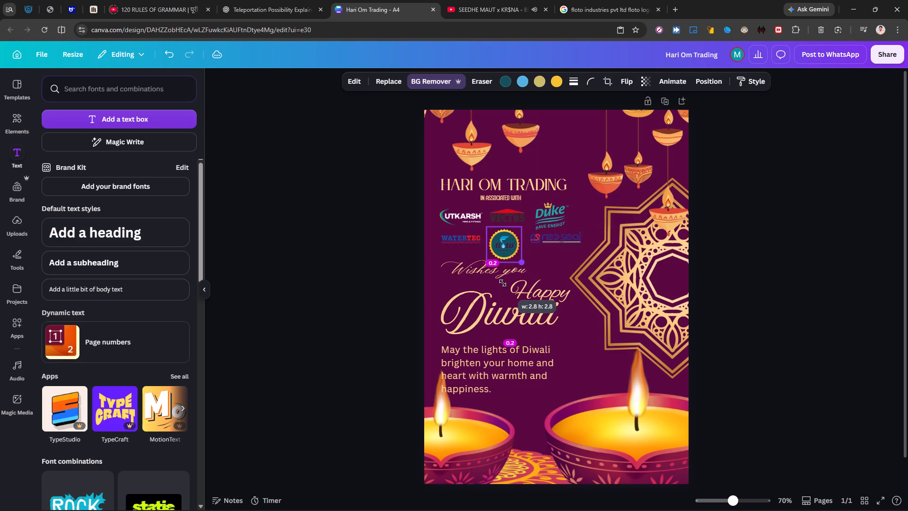
{"action": "left_click_drag", "start_coordinate": [503, 283], "coordinate": [503, 284]}
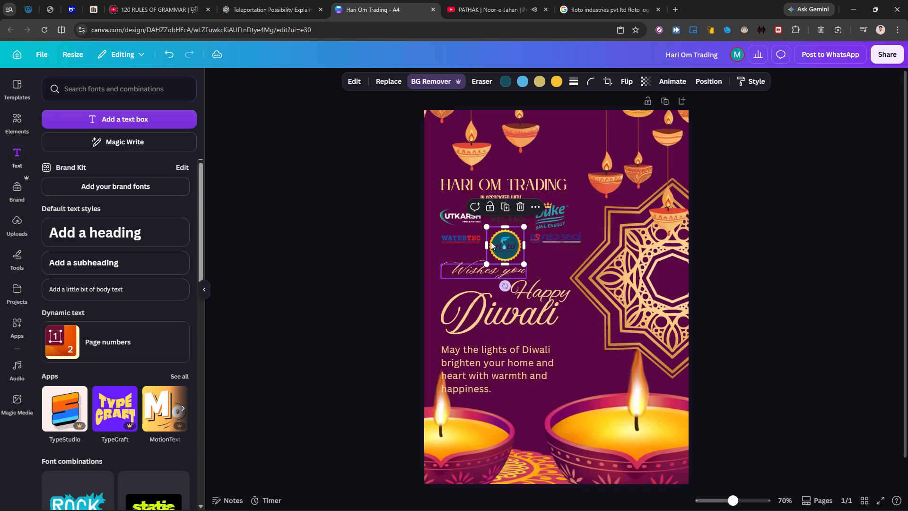
{"action": "left_click", "coordinate": [753, 258]}
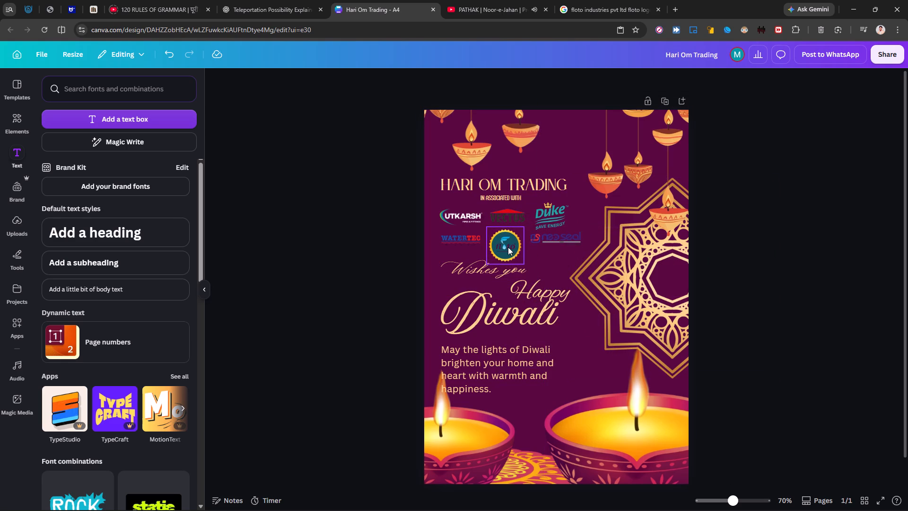
Place the Floto logo beneath the Vectus logo, between Watertec and Neo Seal, and shrink it slightly more.
{"action": "left_click", "coordinate": [507, 247]}
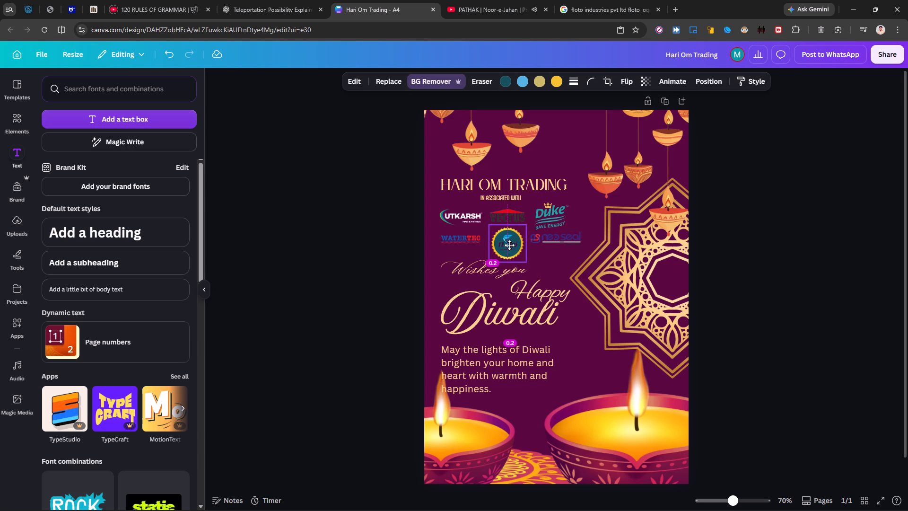
{"action": "left_click", "coordinate": [795, 231]}
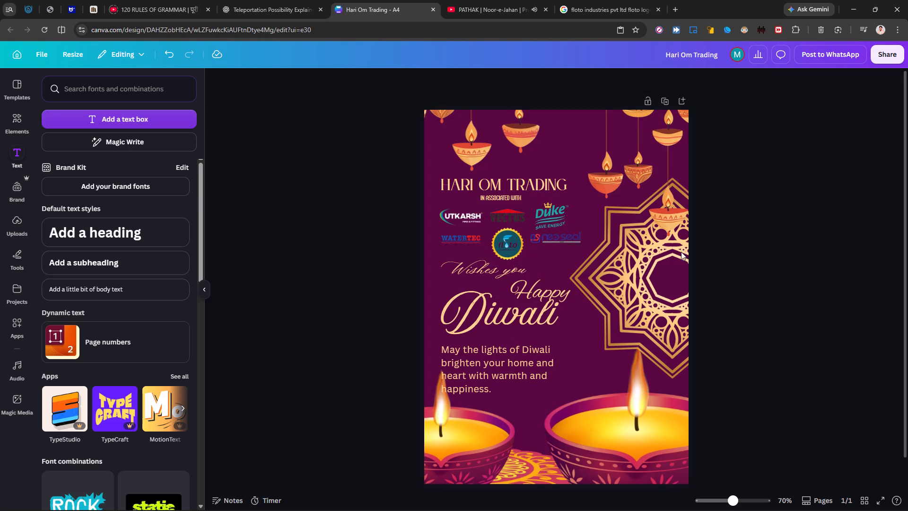
{"action": "left_click", "coordinate": [518, 245]}
{"action": "key", "text": "Left"}
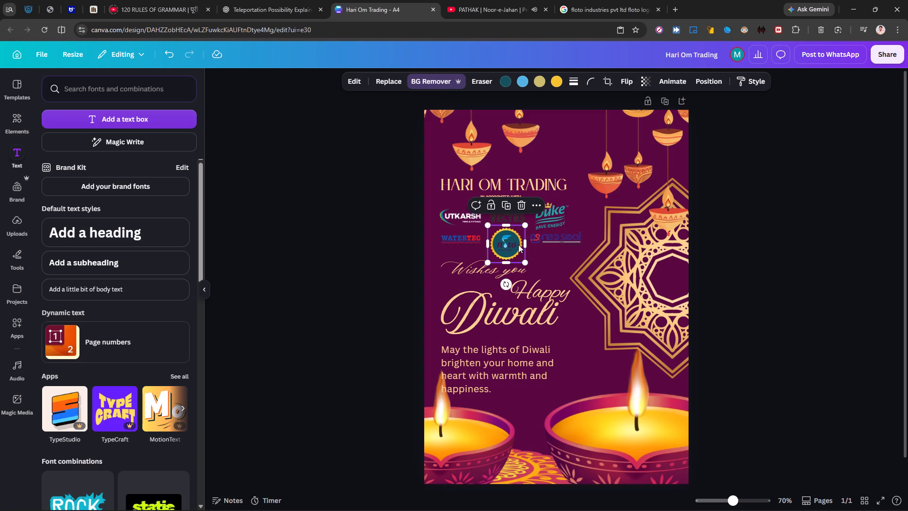
{"action": "key", "text": "w"}
{"action": "left_click_drag", "start_coordinate": [507, 242], "coordinate": [507, 238]}
{"action": "key", "text": "Down"}
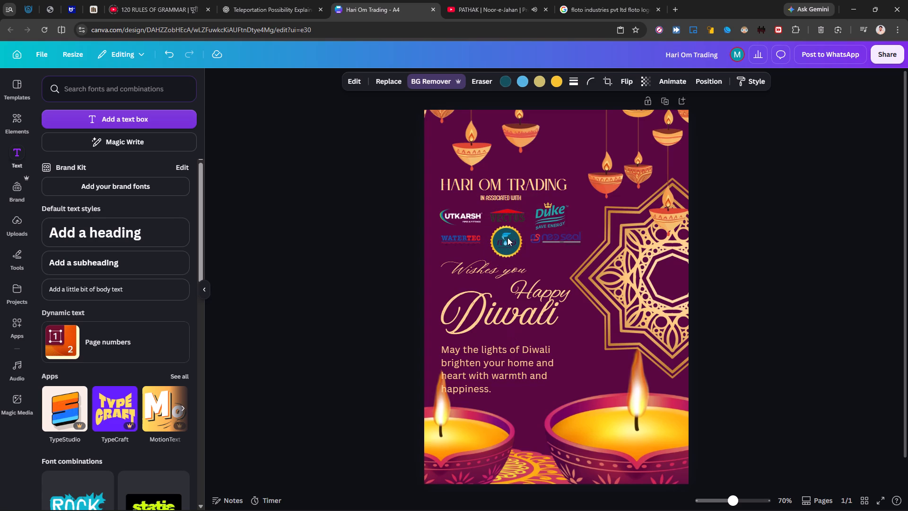
{"action": "key", "text": "Down"}
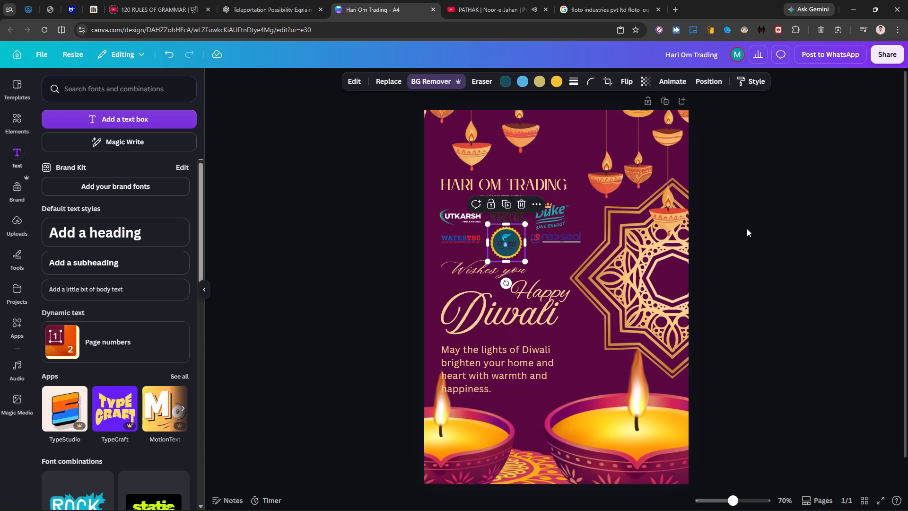
{"action": "left_click_drag", "start_coordinate": [523, 260], "coordinate": [521, 259]}
{"action": "left_click_drag", "start_coordinate": [521, 259], "coordinate": [518, 258]}
{"action": "key", "text": "Right"}
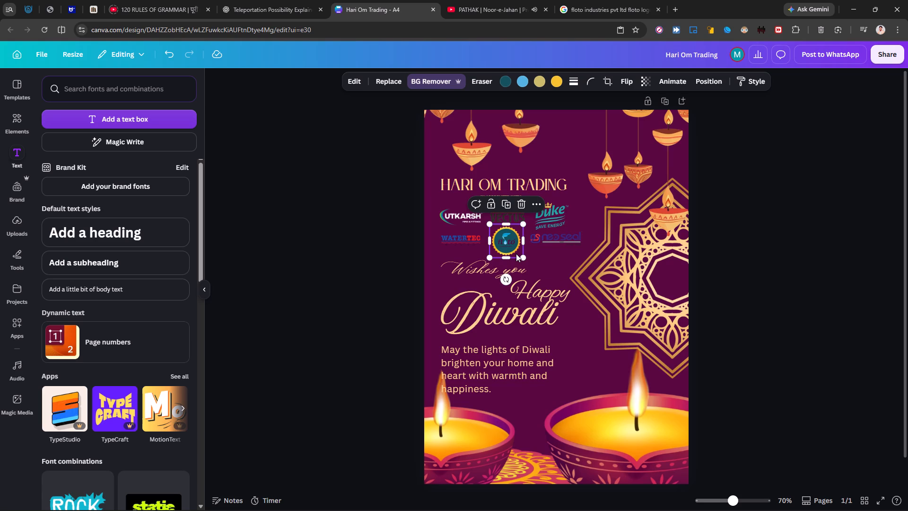
{"action": "left_click", "coordinate": [777, 276]}
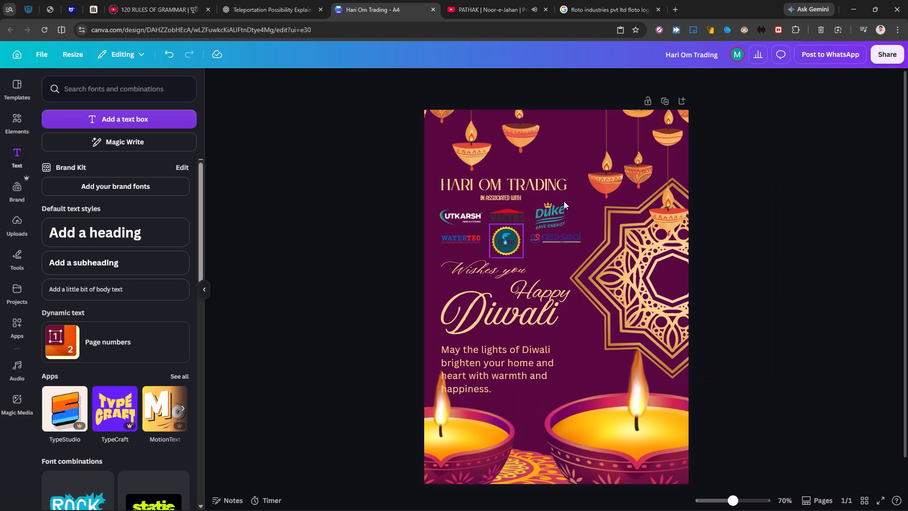
Nudge the Neo Seal and Watertec logos slightly down to line up with the Floto logo.
{"action": "left_click", "coordinate": [549, 220]}
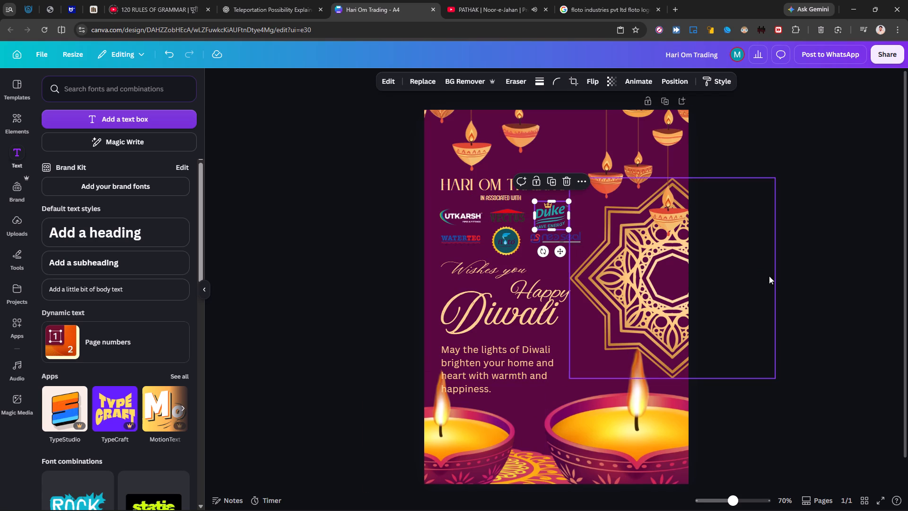
{"action": "left_click", "coordinate": [807, 288]}
{"action": "left_click", "coordinate": [536, 238]}
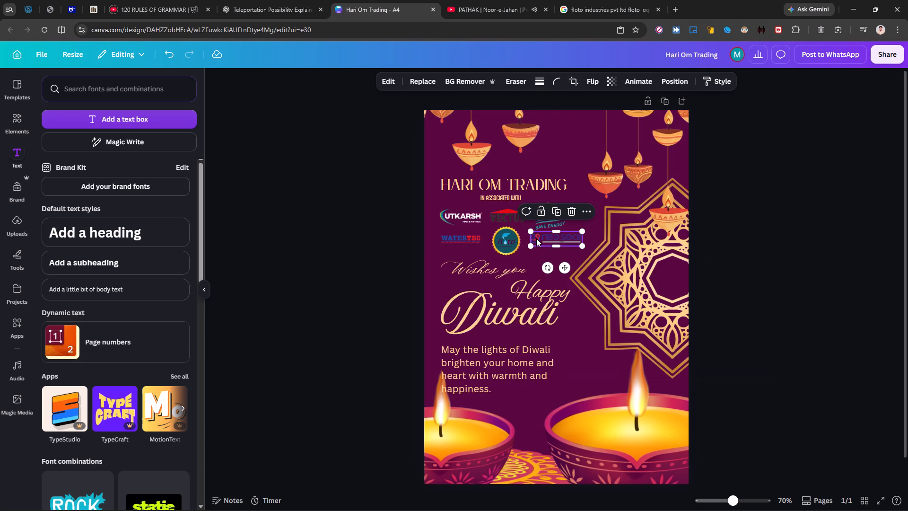
{"action": "key", "text": "Down"}
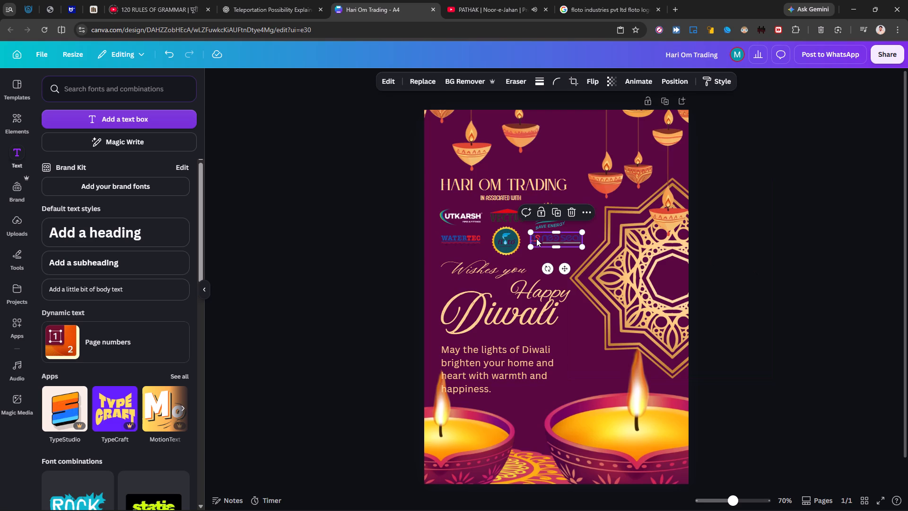
{"action": "key", "text": "Down"}
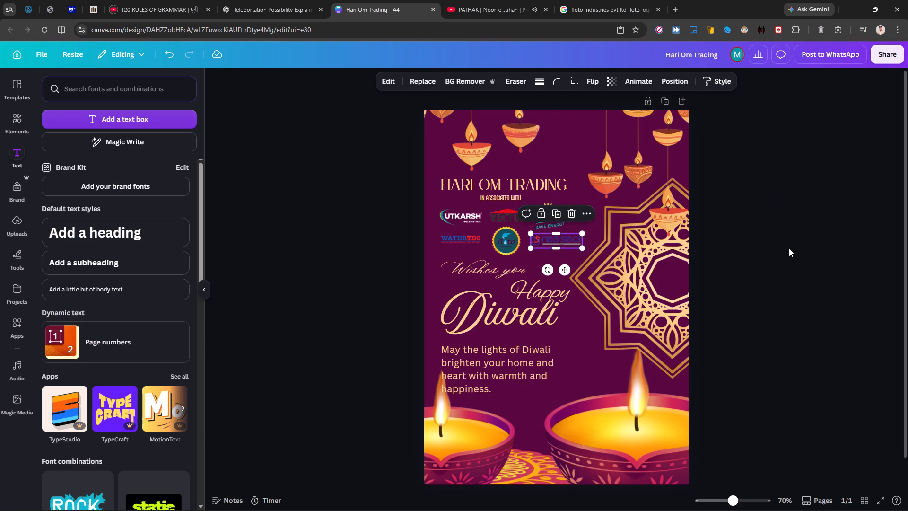
{"action": "left_click", "coordinate": [789, 248]}
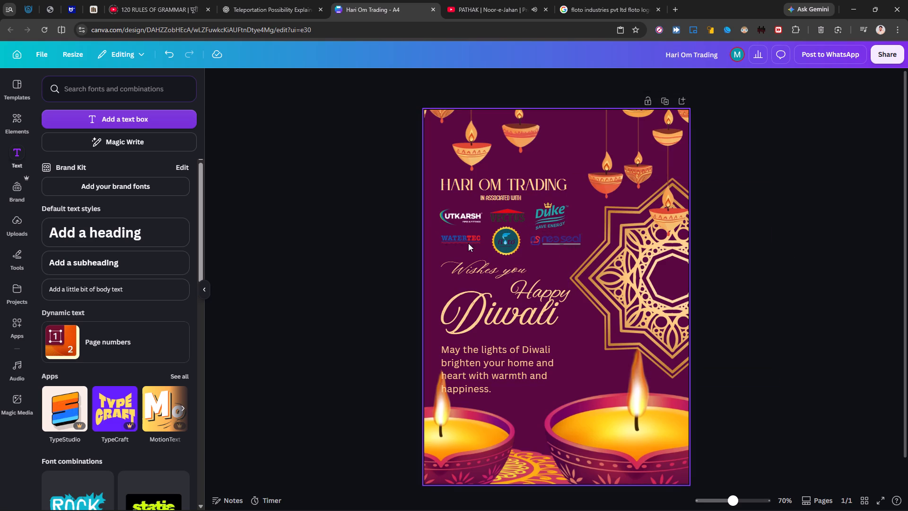
{"action": "left_click", "coordinate": [468, 243]}
{"action": "key", "text": "Down"}
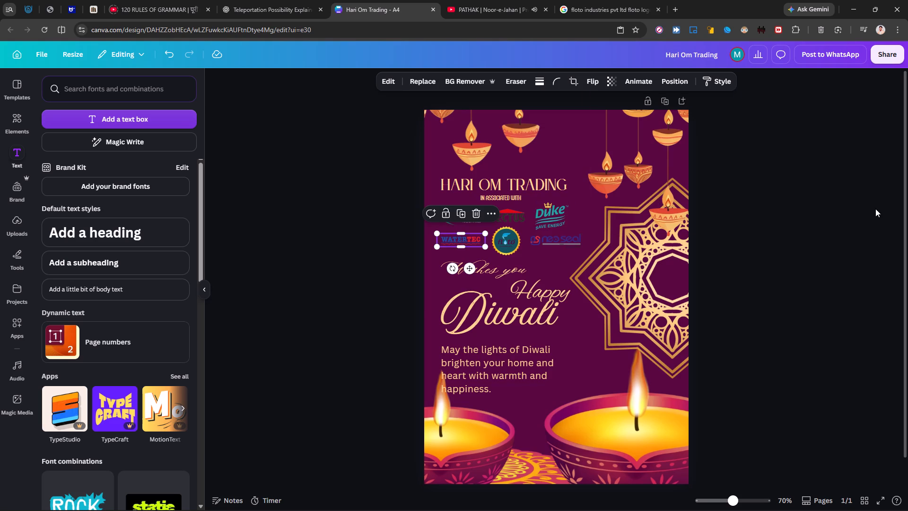
{"action": "left_click", "coordinate": [875, 209]}
{"action": "left_click", "coordinate": [517, 218]}
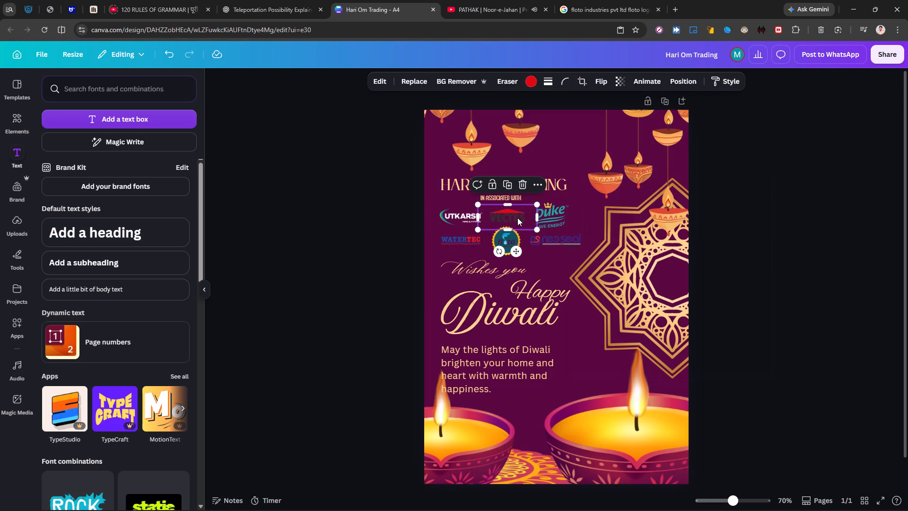
{"action": "left_click", "coordinate": [808, 253]}
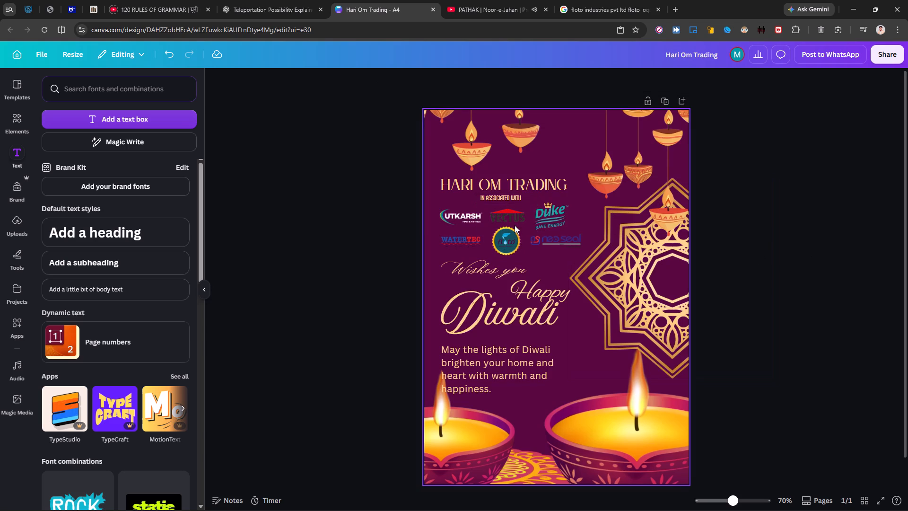
Shift the HARI OM TRADING heading and the IN ASSOCIATED WITH line slightly right to centre them over the logos.
{"action": "left_click", "coordinate": [500, 185]}
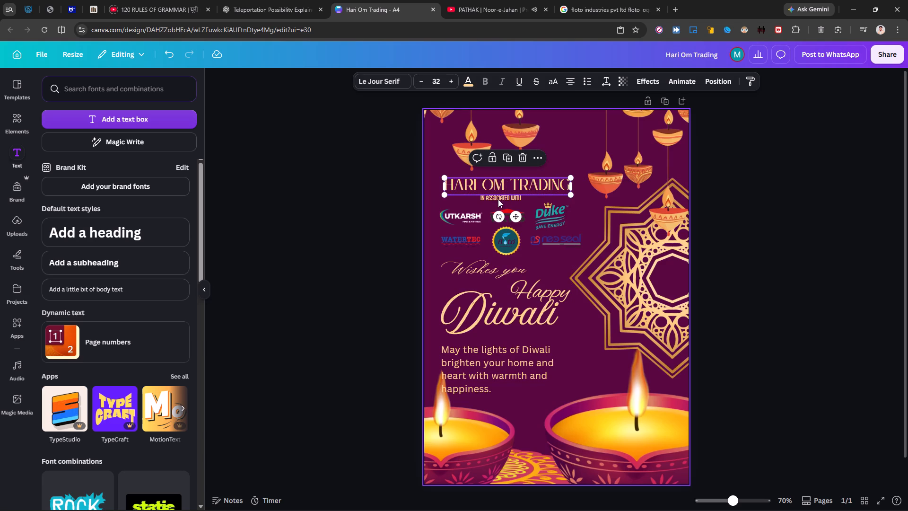
{"action": "left_click_drag", "start_coordinate": [498, 195], "coordinate": [501, 197]}
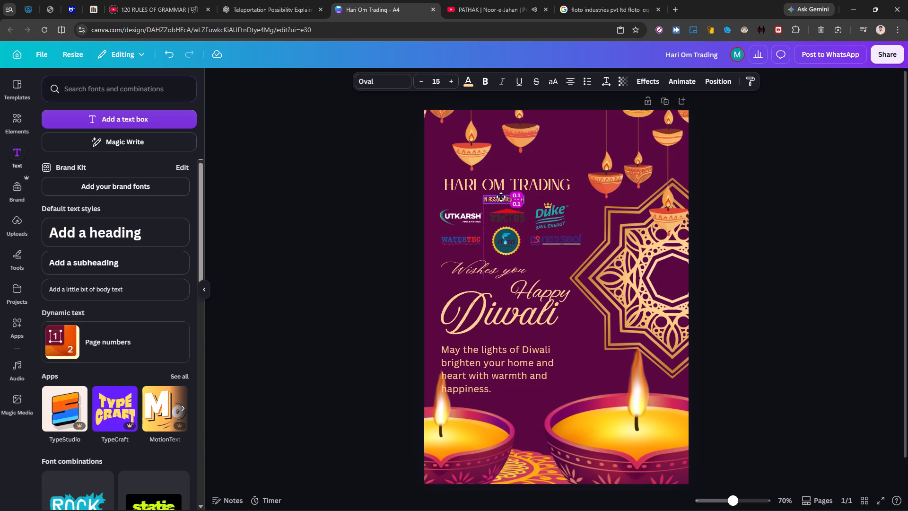
{"action": "left_click_drag", "start_coordinate": [501, 197], "coordinate": [502, 197]}
{"action": "left_click", "coordinate": [794, 203]}
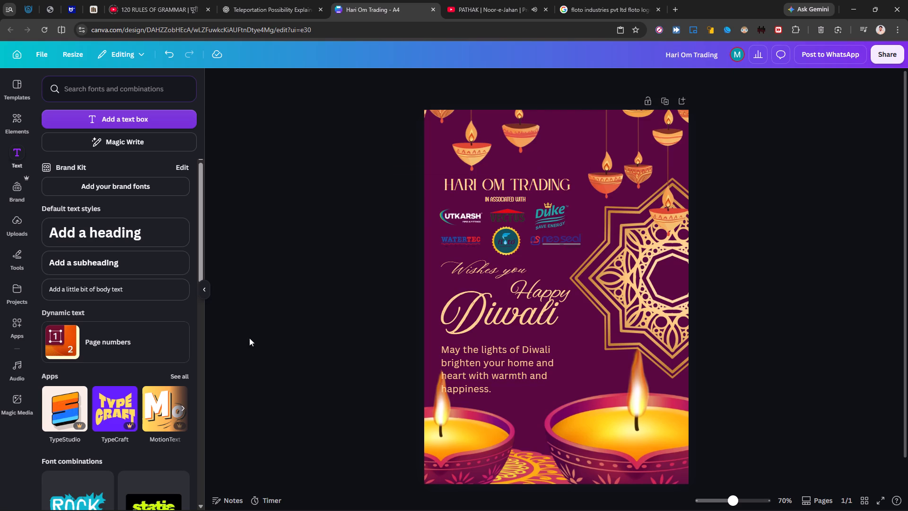